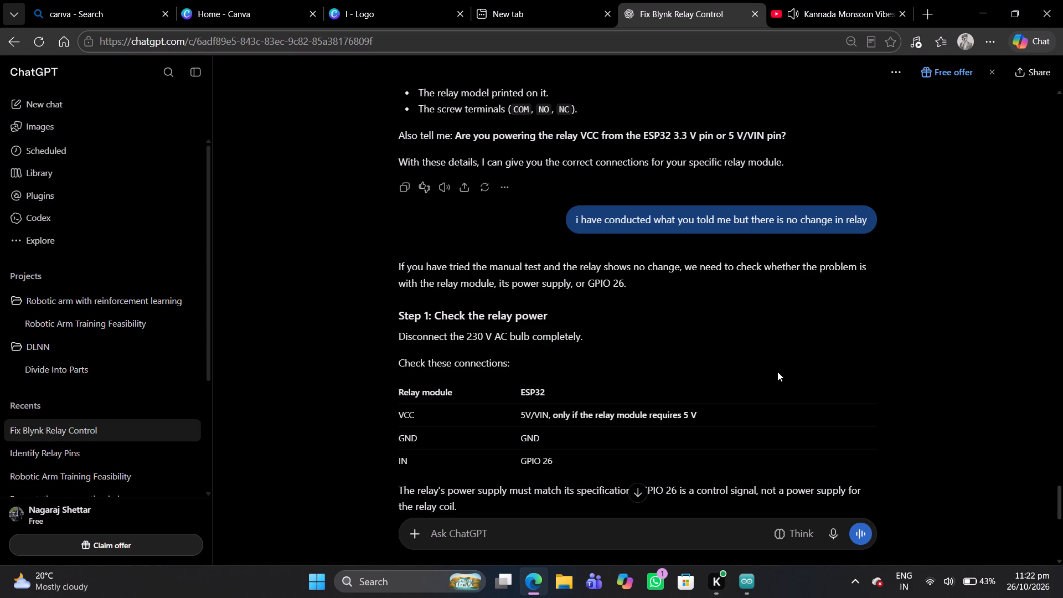
left_click(751, 11)
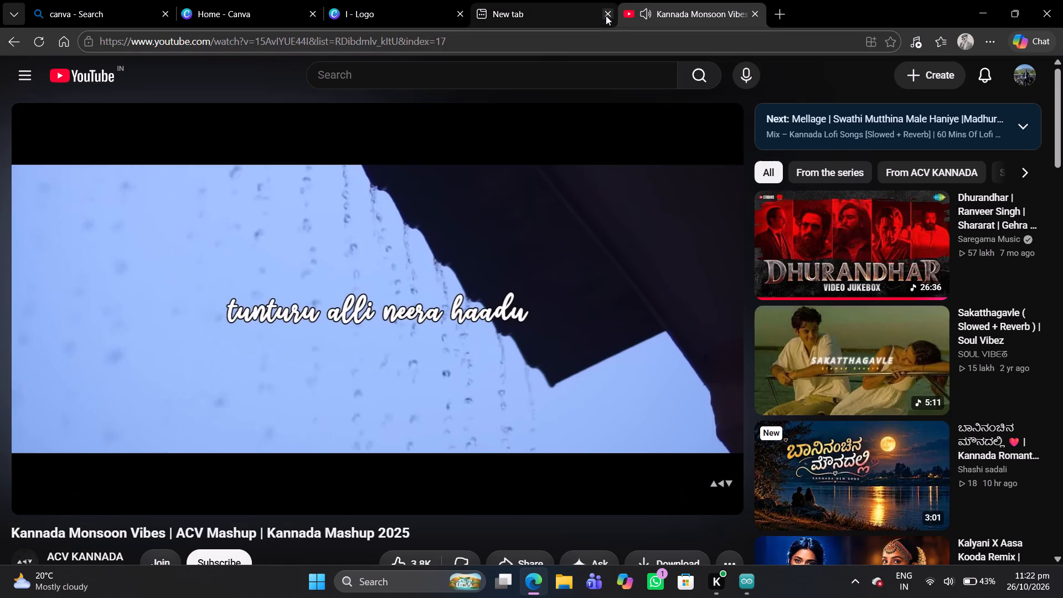
Quit Arduino IDE without saving the sketch.
left_click(740, 576)
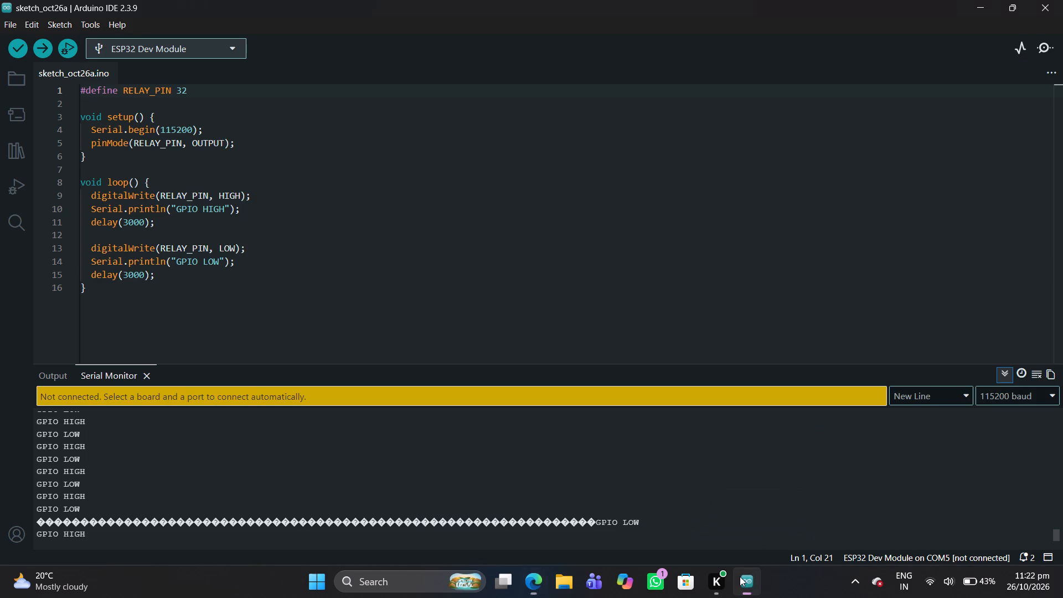
left_click(1040, 0)
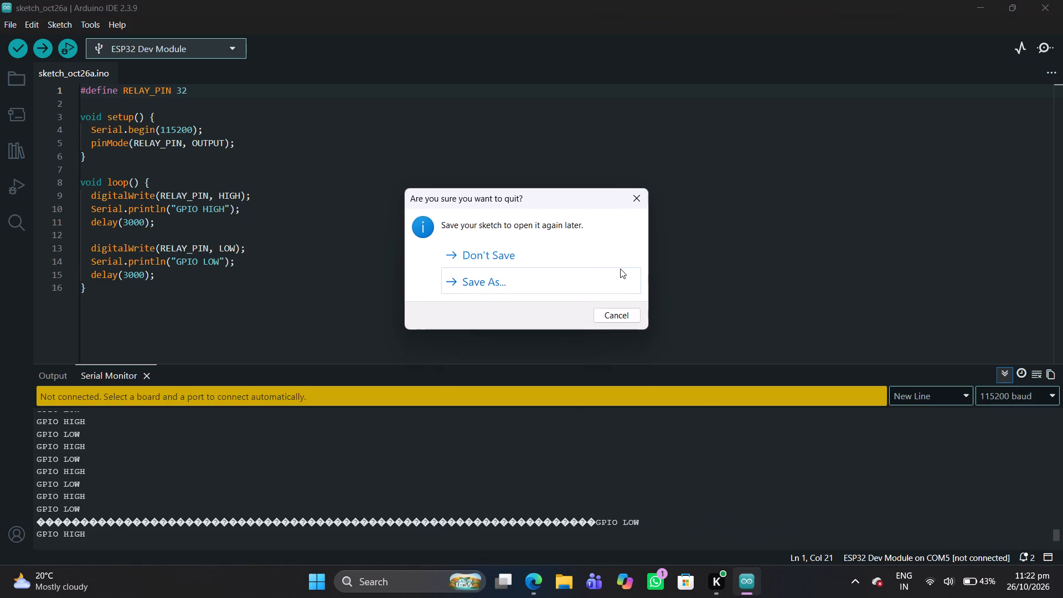
left_click(592, 250)
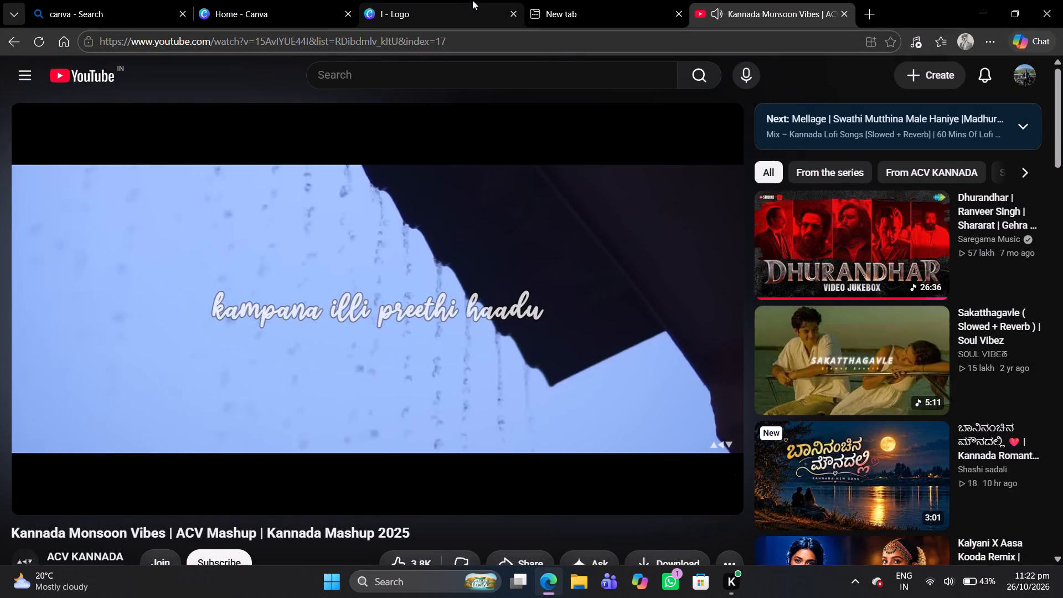
In the "I - Logo" Canva design, draw a short curved line along the lower edge of the V's bottom tip.
left_click(472, 0)
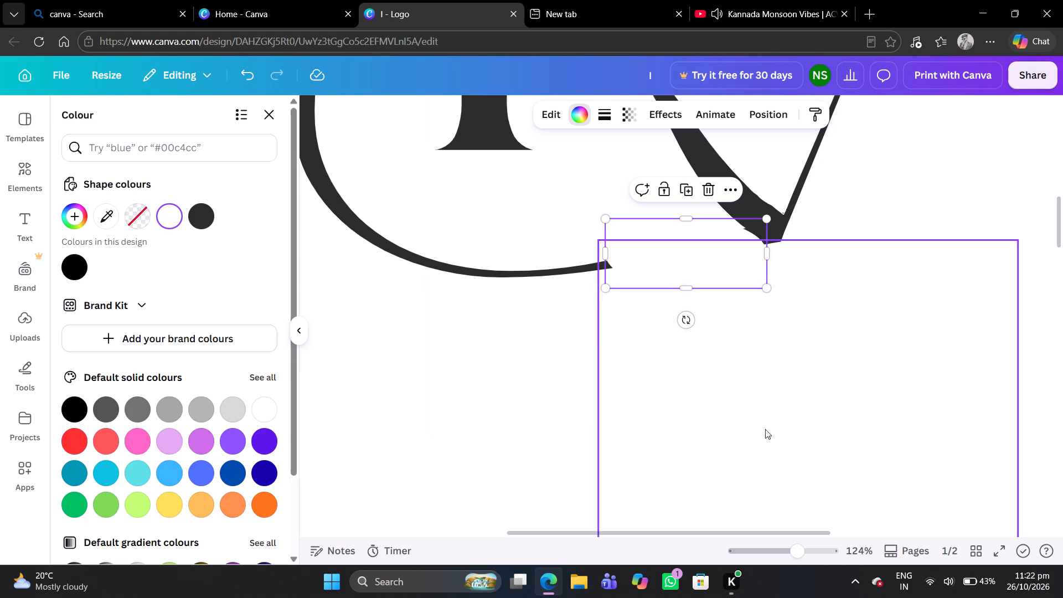
left_click(466, 452)
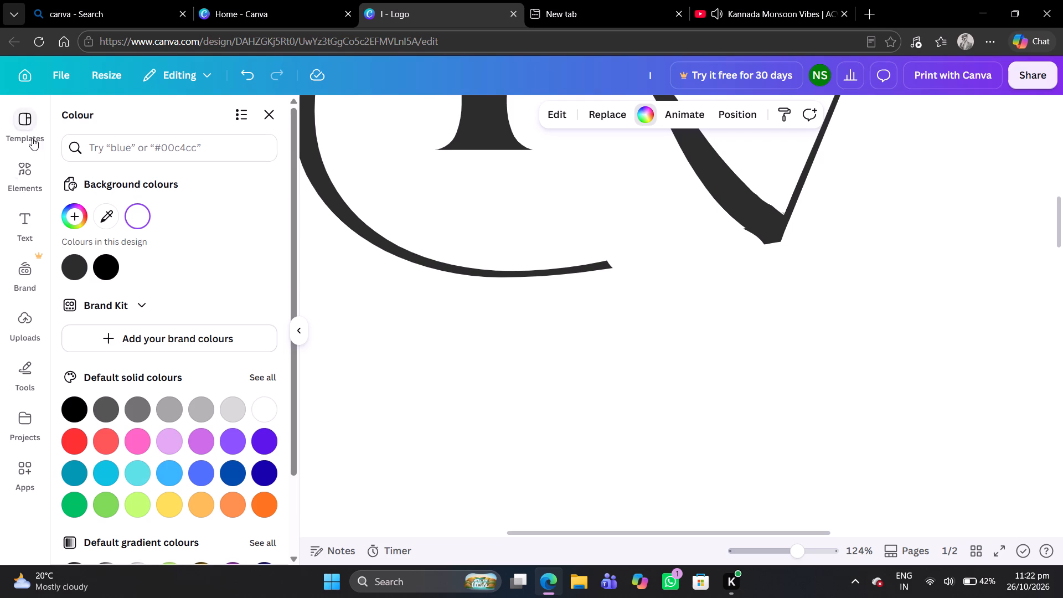
left_click(260, 115)
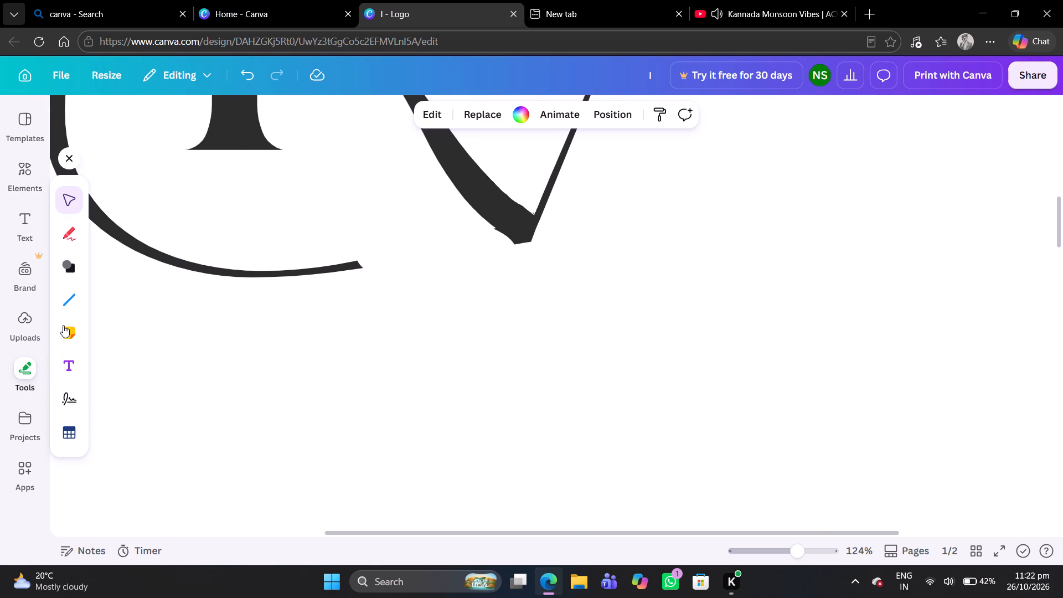
left_click(73, 298)
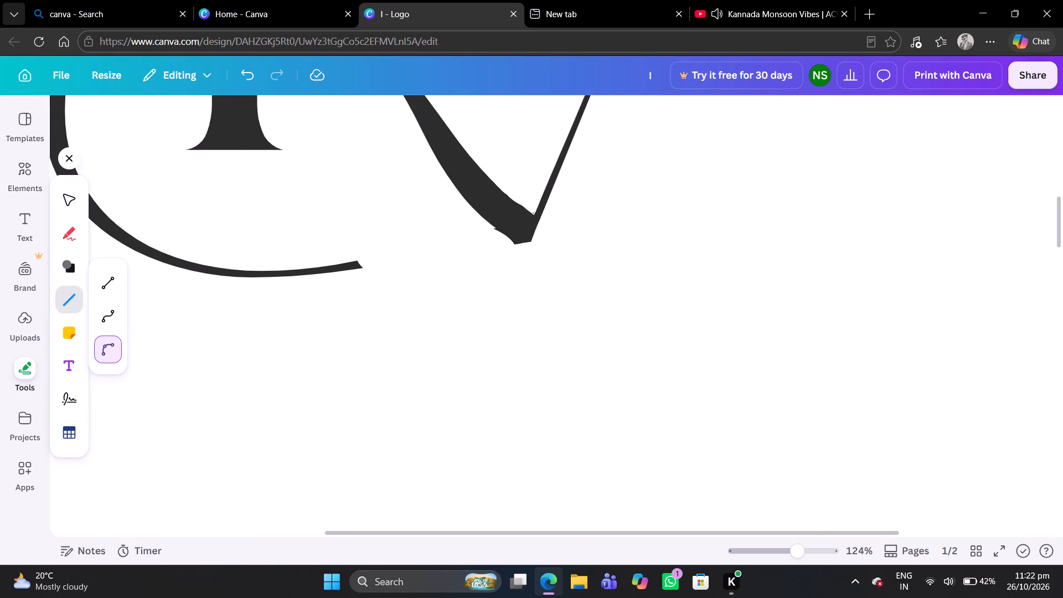
left_click_drag(479, 219, 499, 229)
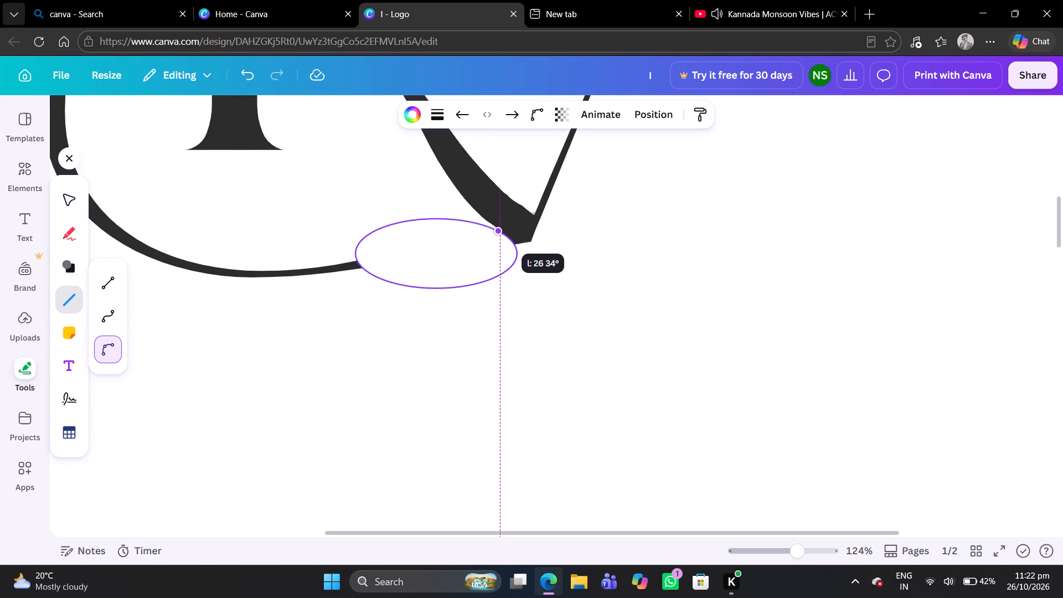
left_click_drag(499, 229, 524, 253)
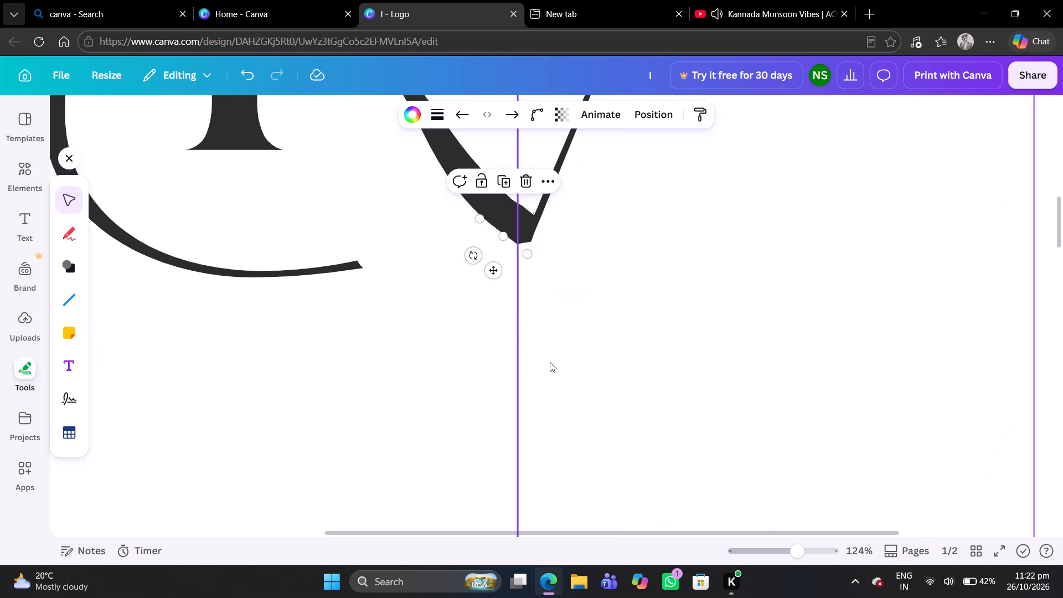
key("Escape")
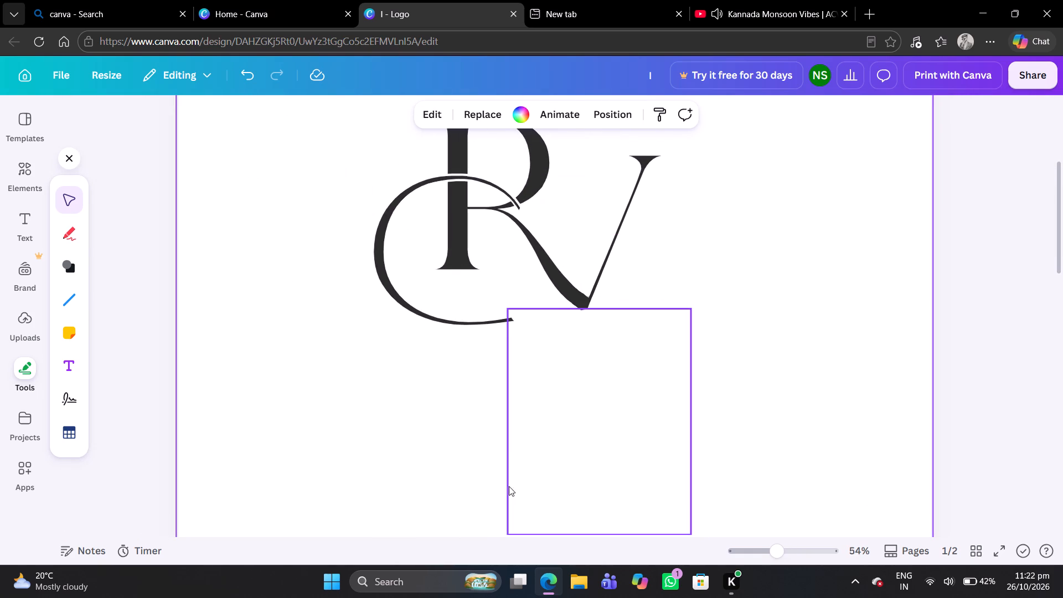
Narrow the white masking ellipse at the end of the C's lower tail from its tail side, exposing slightly more of the tail.
left_click(530, 318)
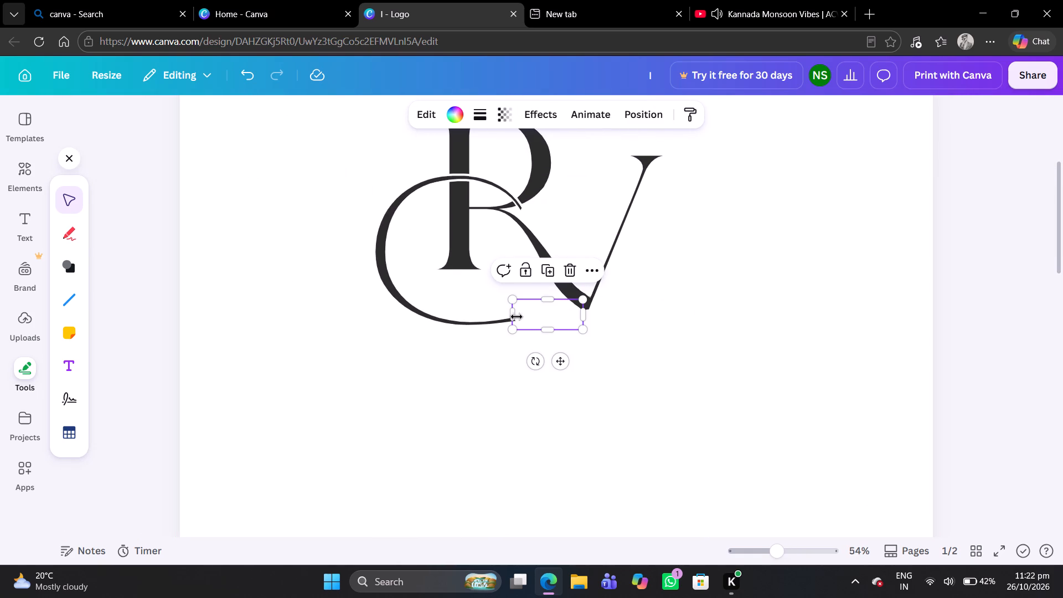
left_click_drag(513, 316, 523, 315)
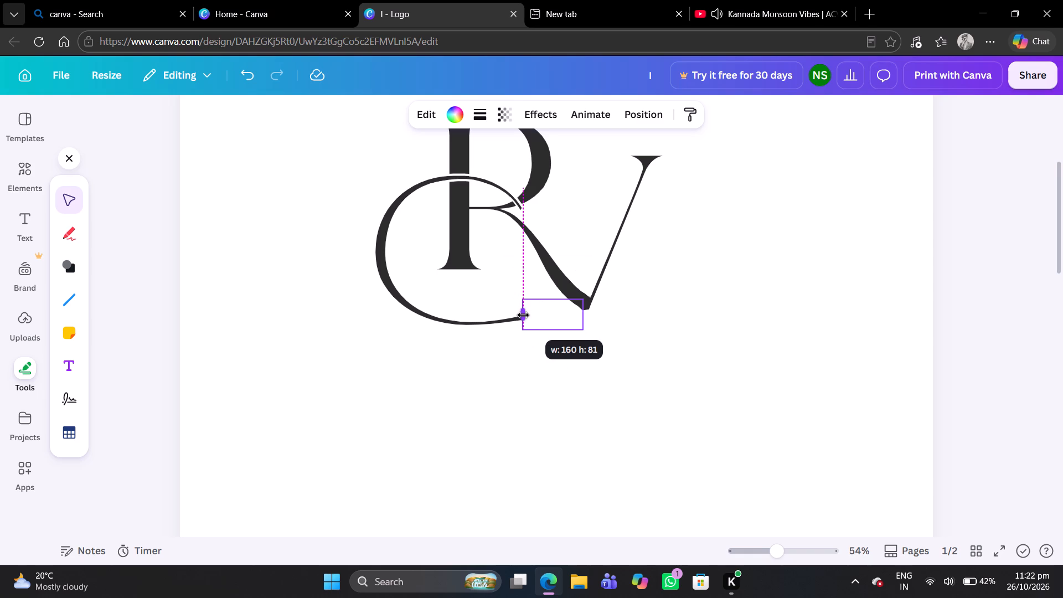
left_click_drag(523, 315, 520, 315)
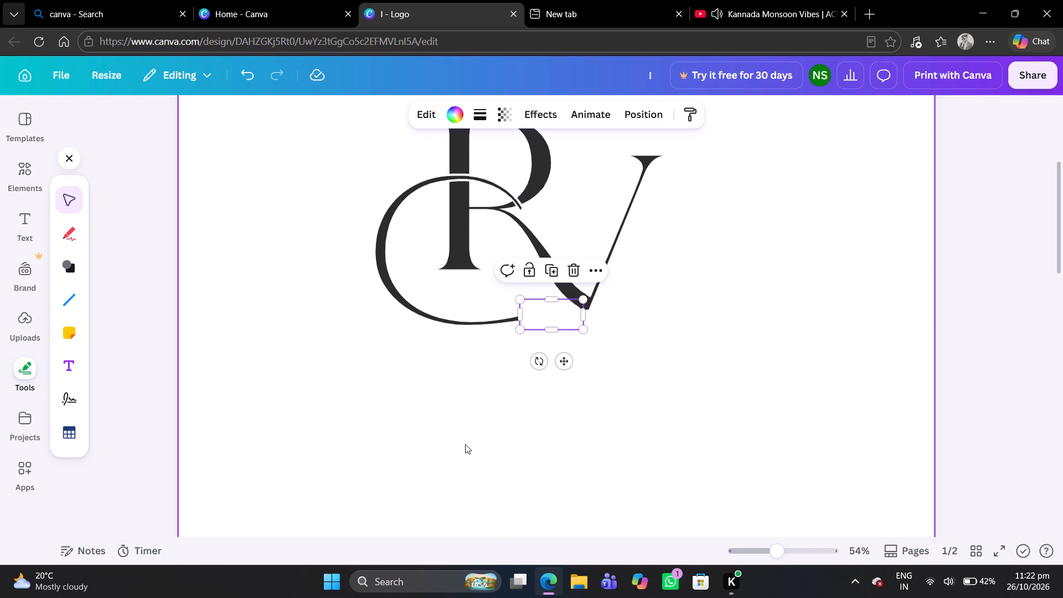
left_click(465, 444)
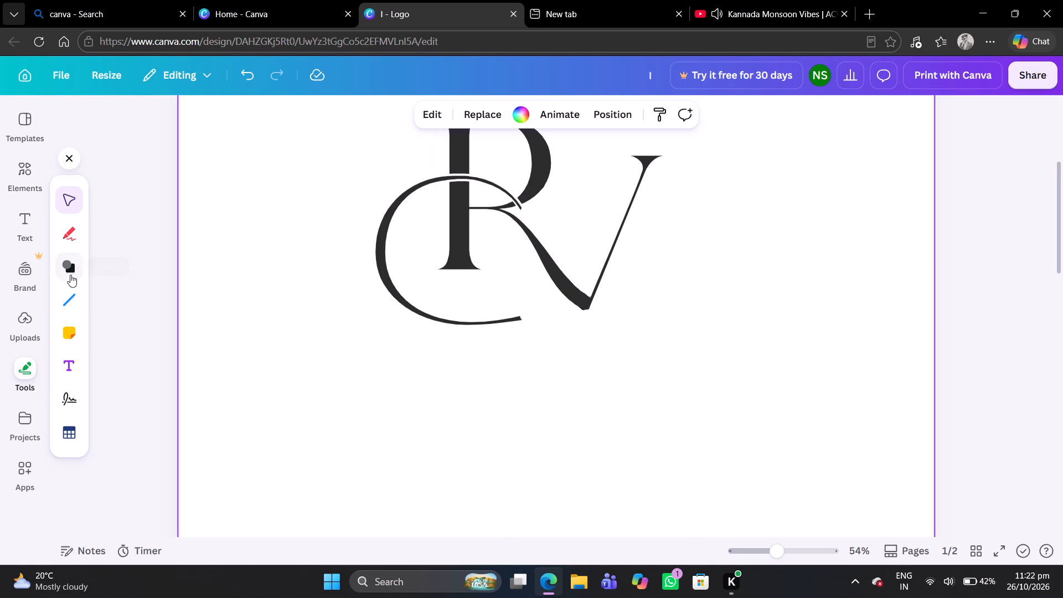
Draw a short straight line, about 35 long at 55°, across the end of the C's lower tail and colour it black.
left_click(74, 307)
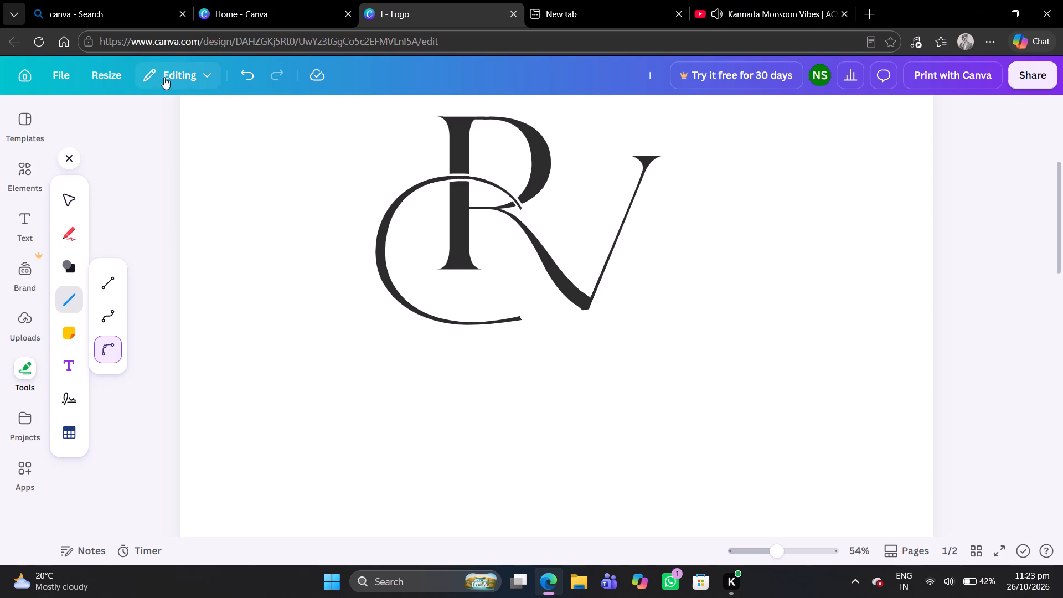
left_click(107, 290)
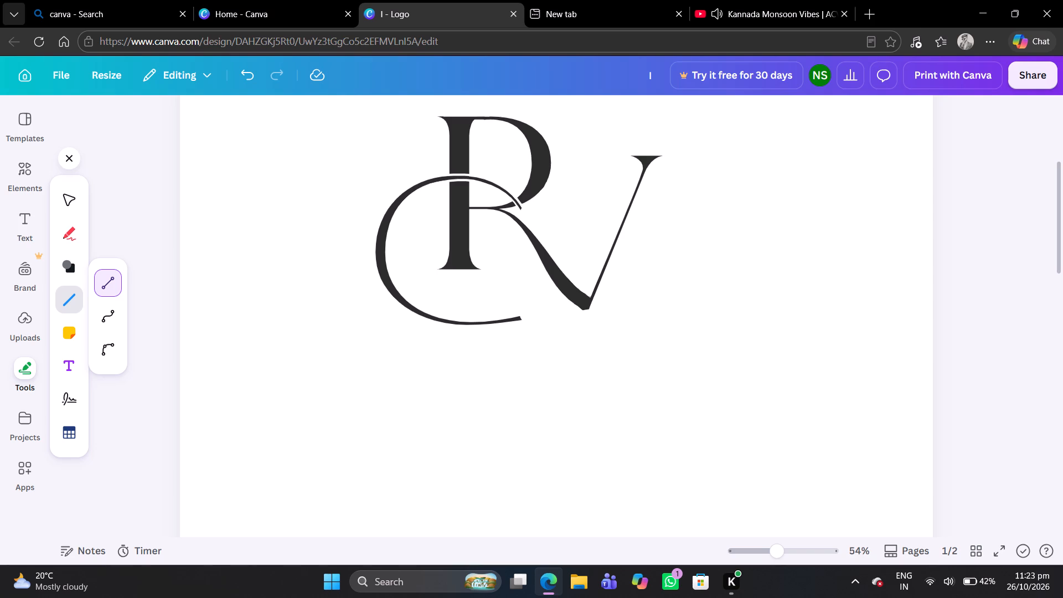
left_click_drag(517, 312, 523, 324)
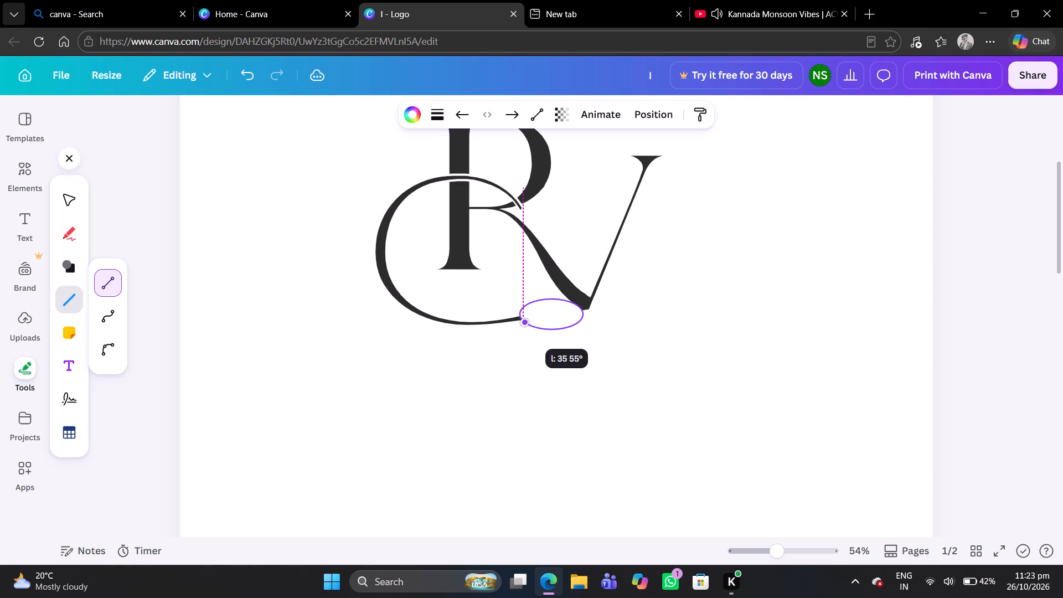
left_click_drag(523, 324, 523, 326)
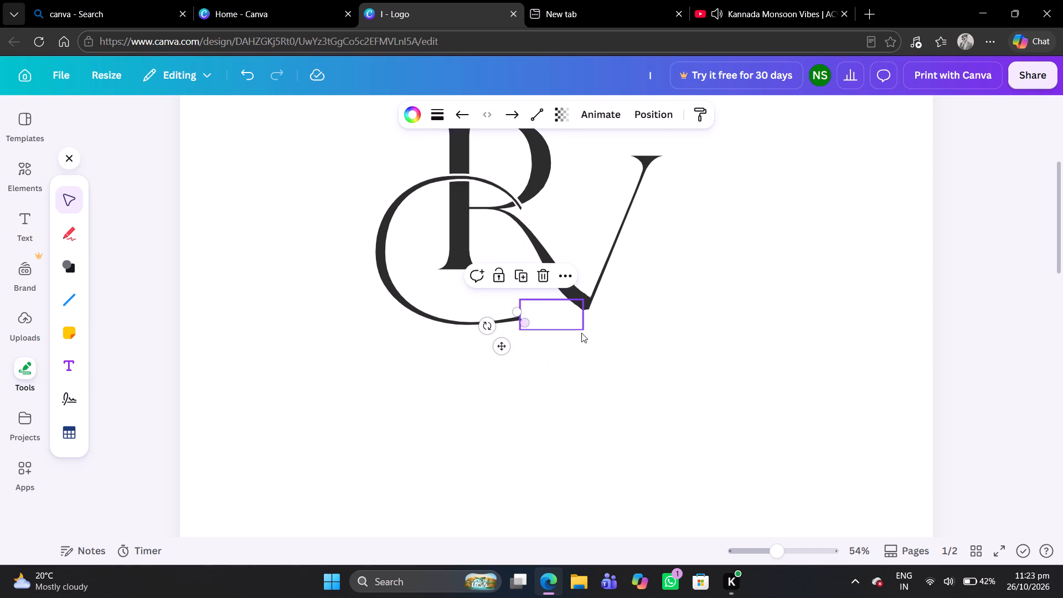
left_click(417, 108)
left_click(103, 275)
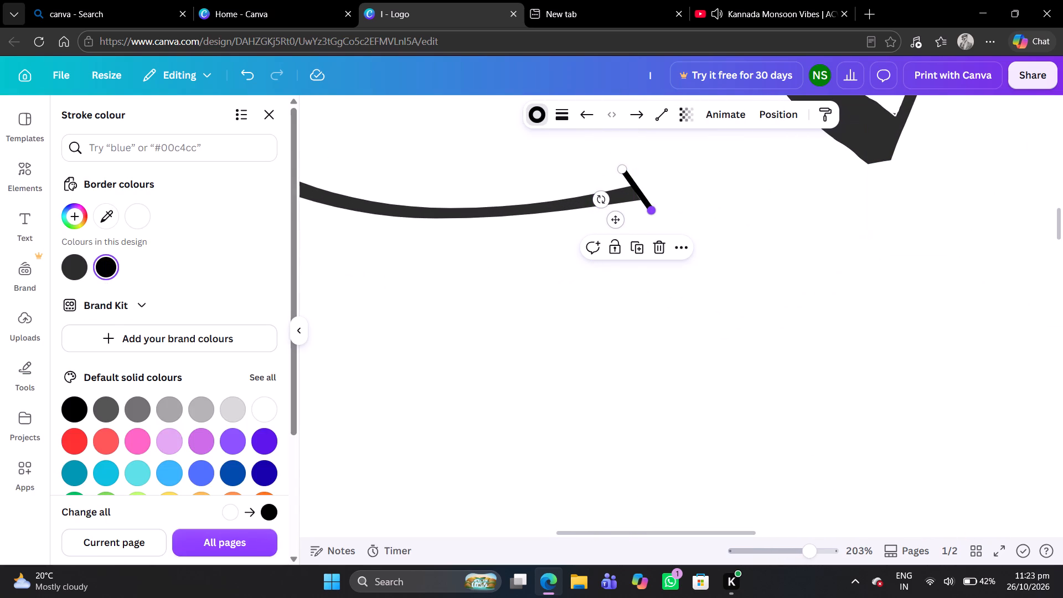
Thicken the short line at the end of the C's tail to a stroke weight of 10.
left_click(561, 111)
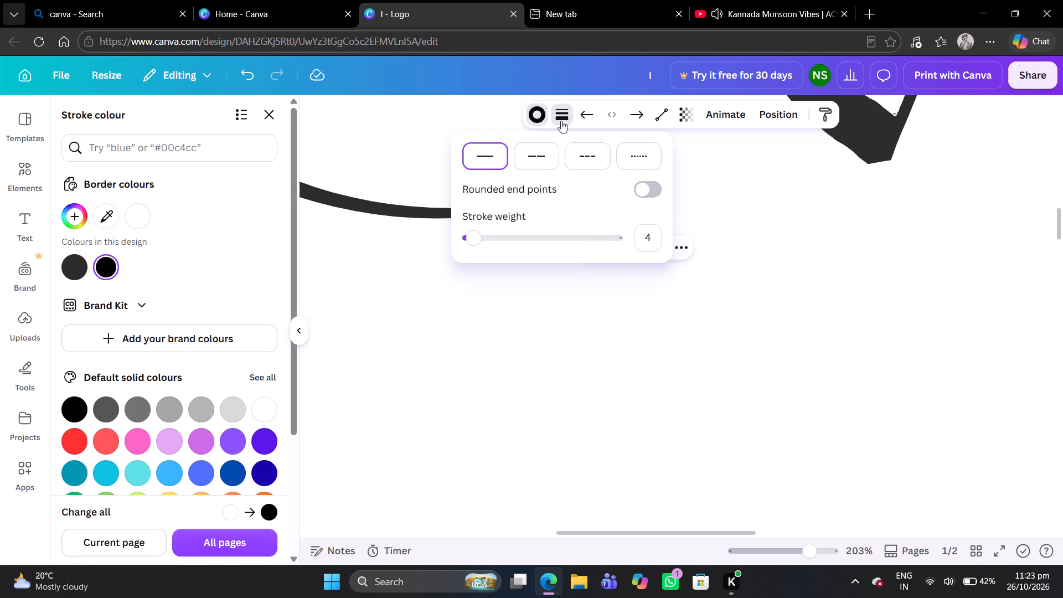
left_click_drag(476, 234, 496, 233)
left_click(370, 319)
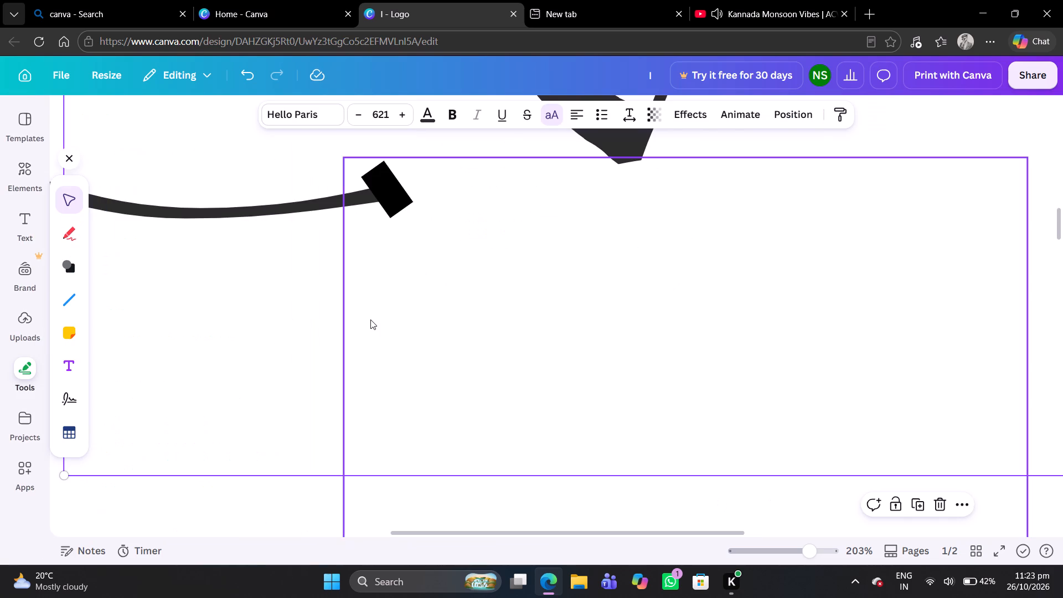
left_click(387, 185)
left_click(438, 114)
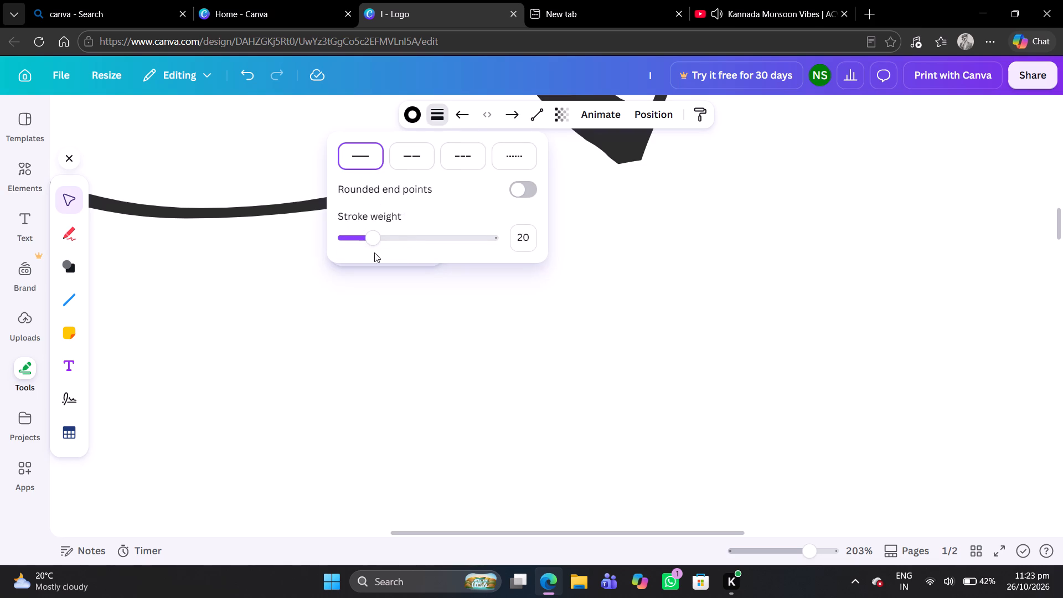
left_click_drag(369, 241, 359, 241)
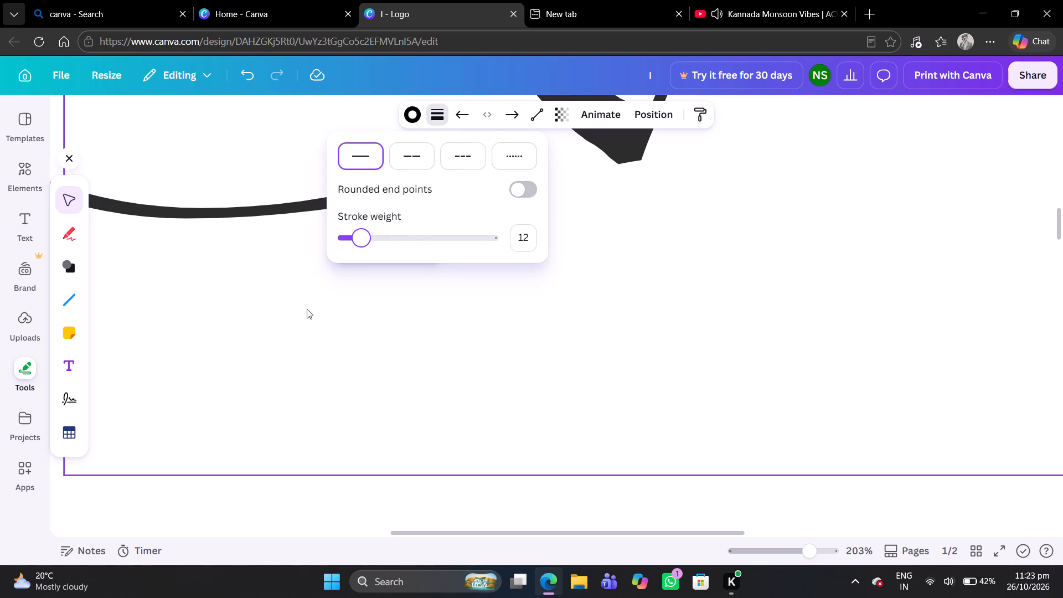
scroll(602, 262, "left", 1)
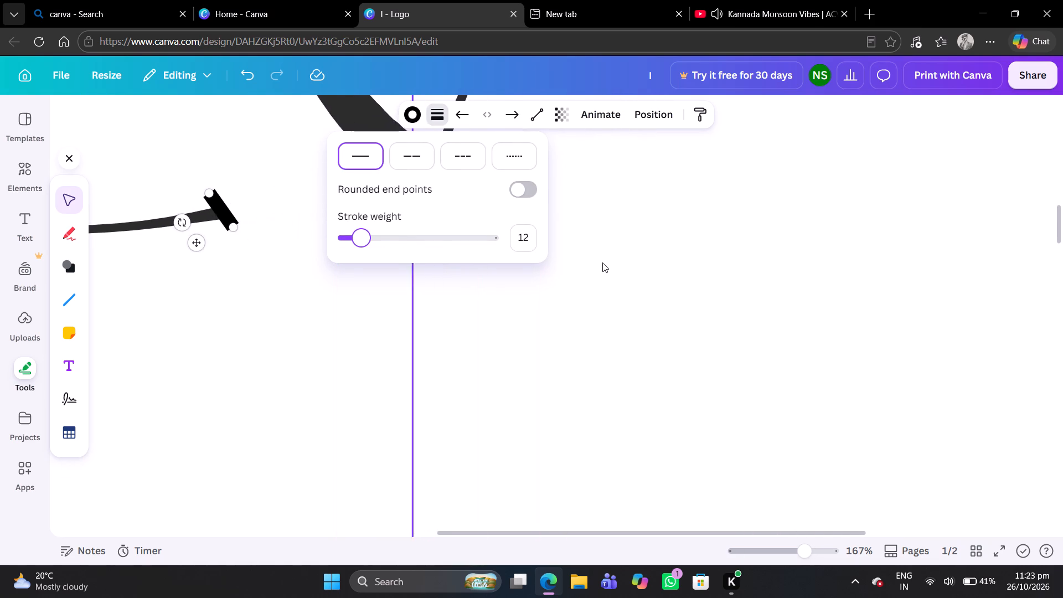
scroll(602, 262, "left", 1)
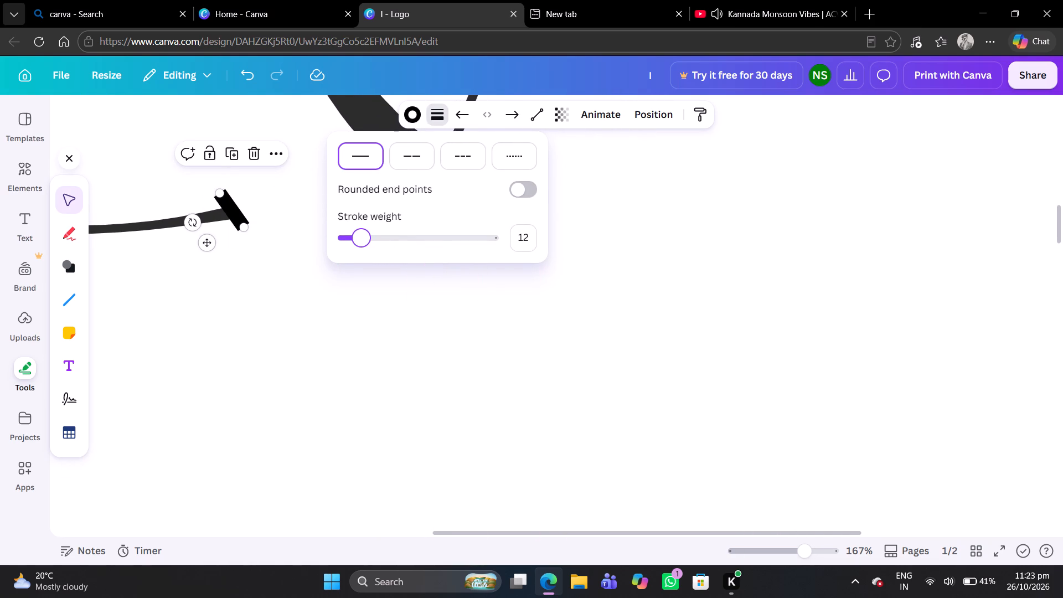
left_click_drag(363, 239, 357, 239)
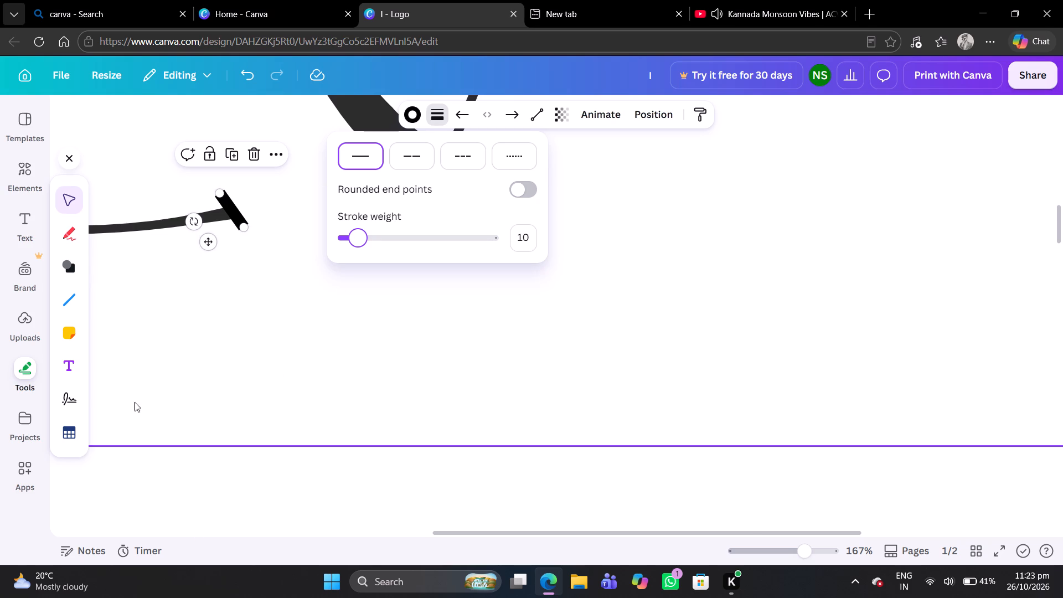
left_click(184, 505)
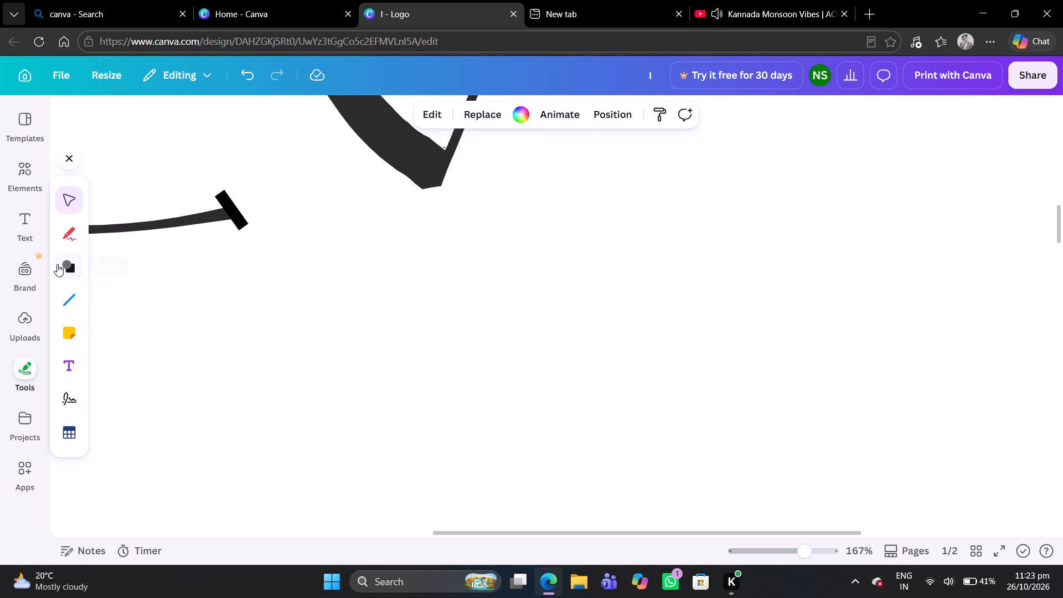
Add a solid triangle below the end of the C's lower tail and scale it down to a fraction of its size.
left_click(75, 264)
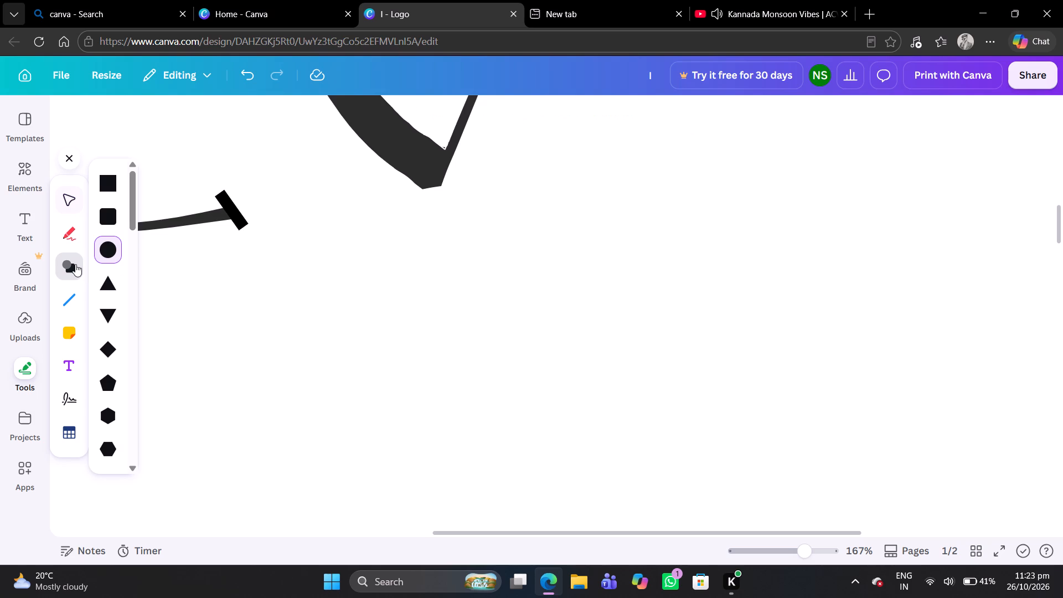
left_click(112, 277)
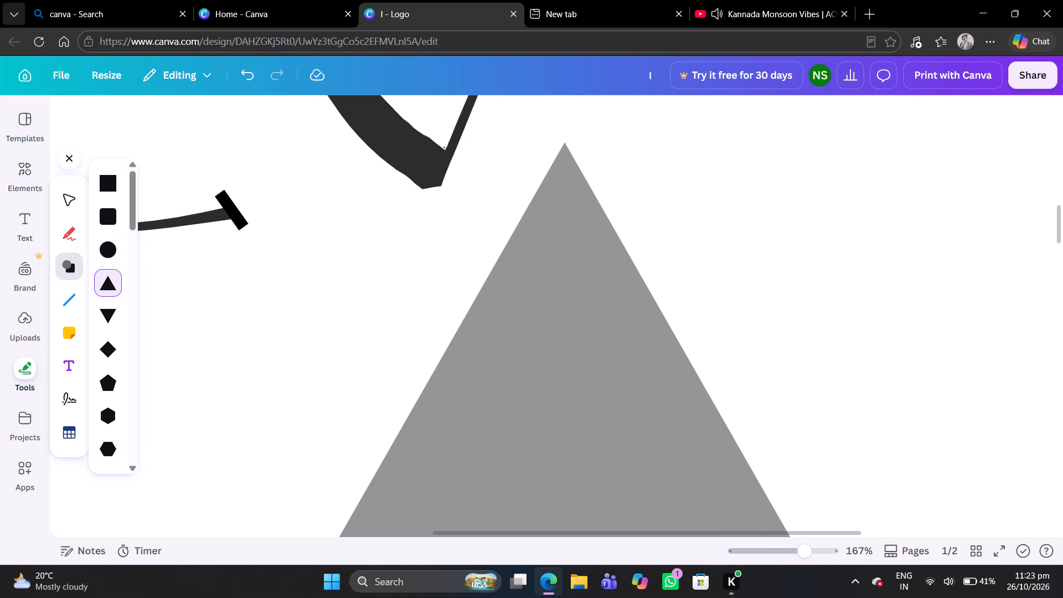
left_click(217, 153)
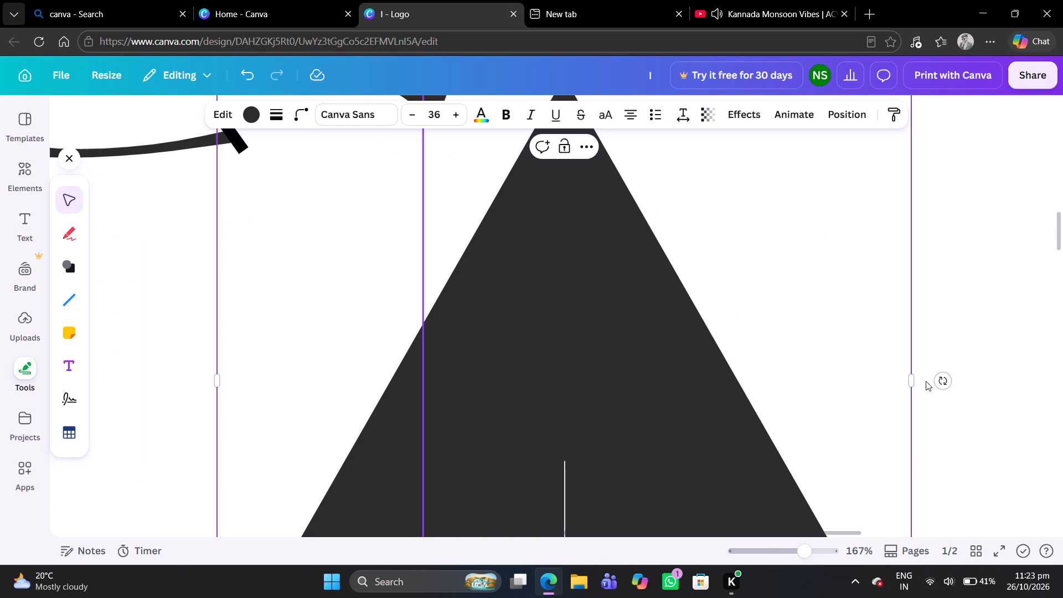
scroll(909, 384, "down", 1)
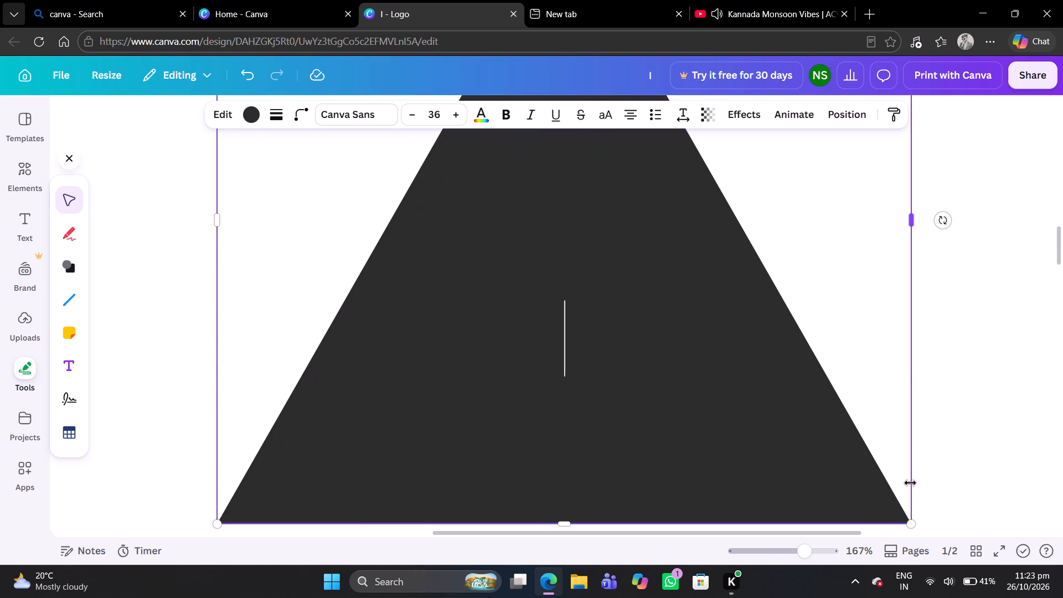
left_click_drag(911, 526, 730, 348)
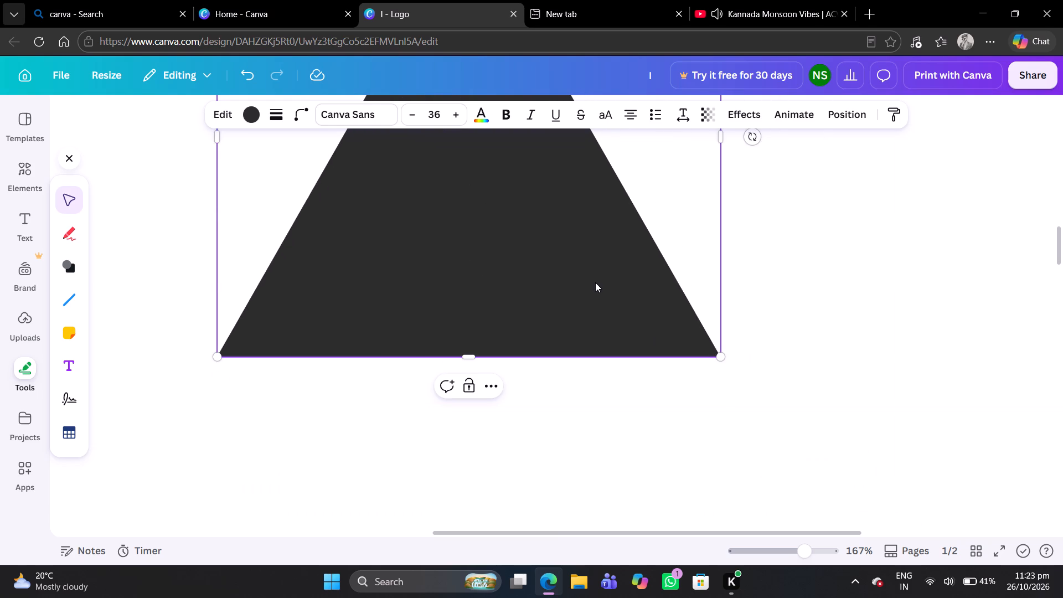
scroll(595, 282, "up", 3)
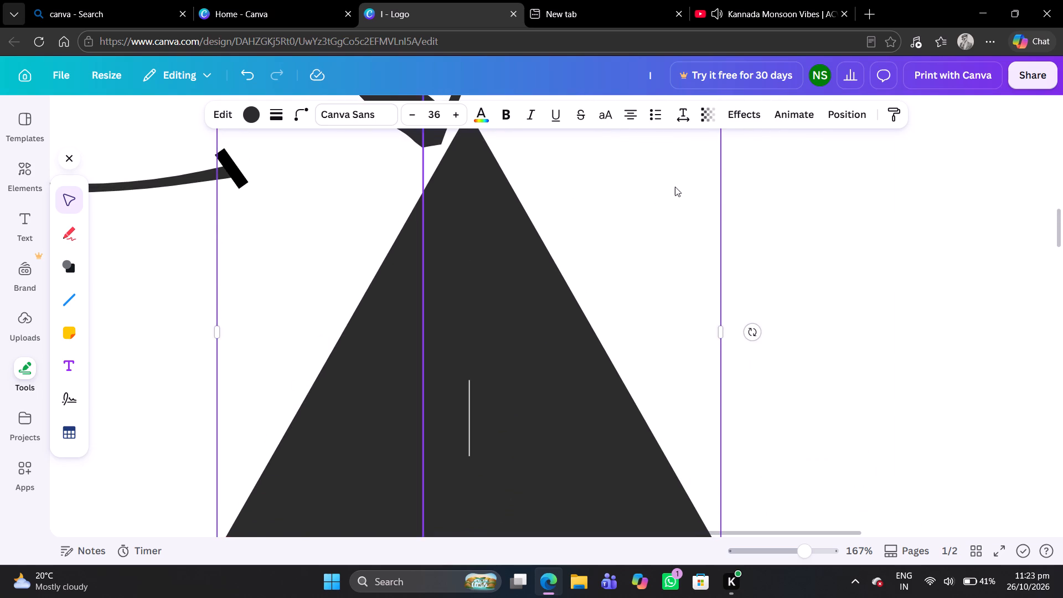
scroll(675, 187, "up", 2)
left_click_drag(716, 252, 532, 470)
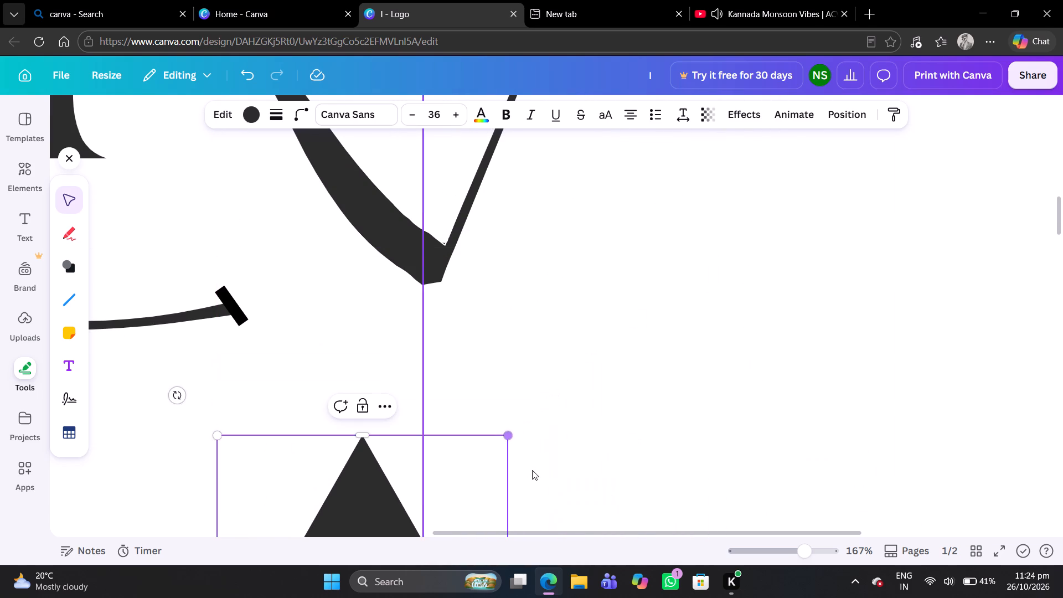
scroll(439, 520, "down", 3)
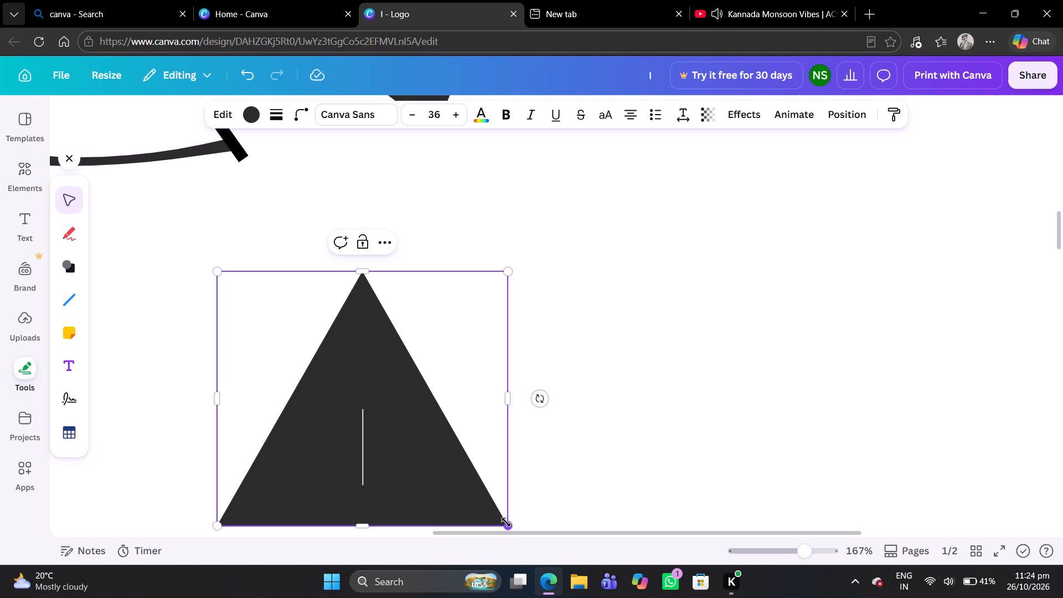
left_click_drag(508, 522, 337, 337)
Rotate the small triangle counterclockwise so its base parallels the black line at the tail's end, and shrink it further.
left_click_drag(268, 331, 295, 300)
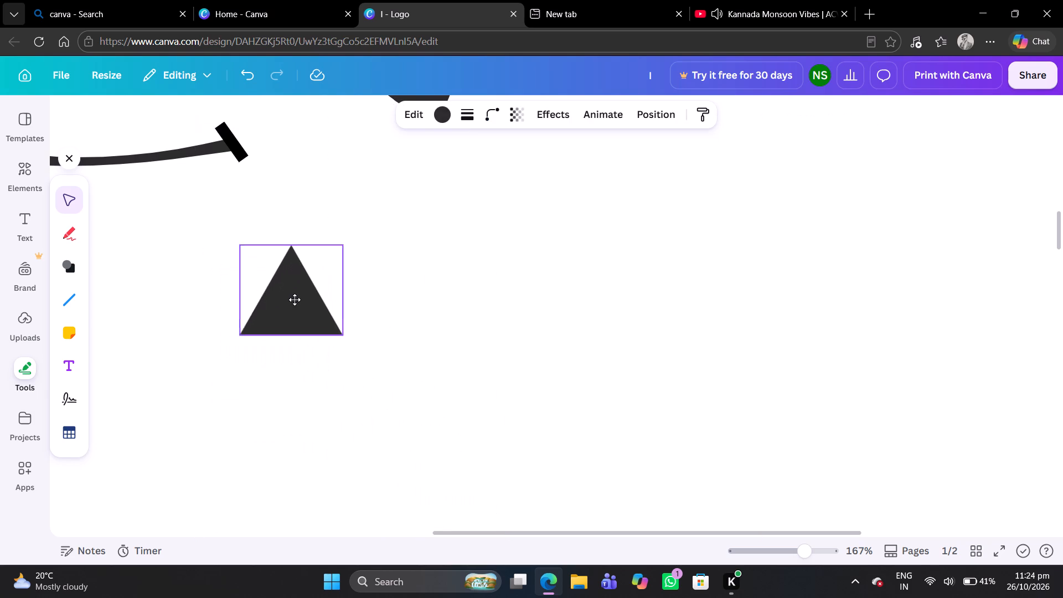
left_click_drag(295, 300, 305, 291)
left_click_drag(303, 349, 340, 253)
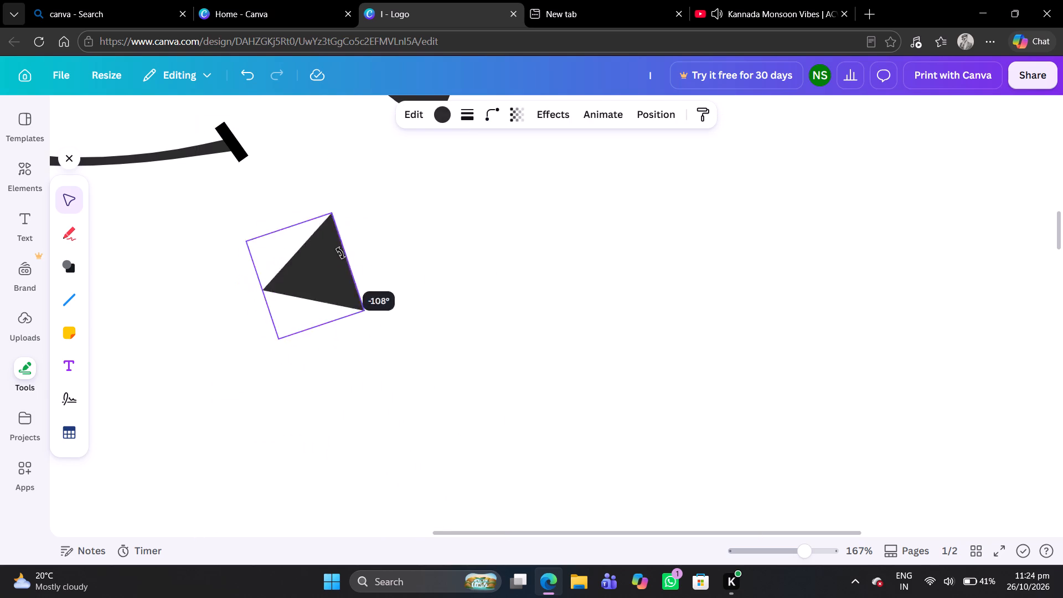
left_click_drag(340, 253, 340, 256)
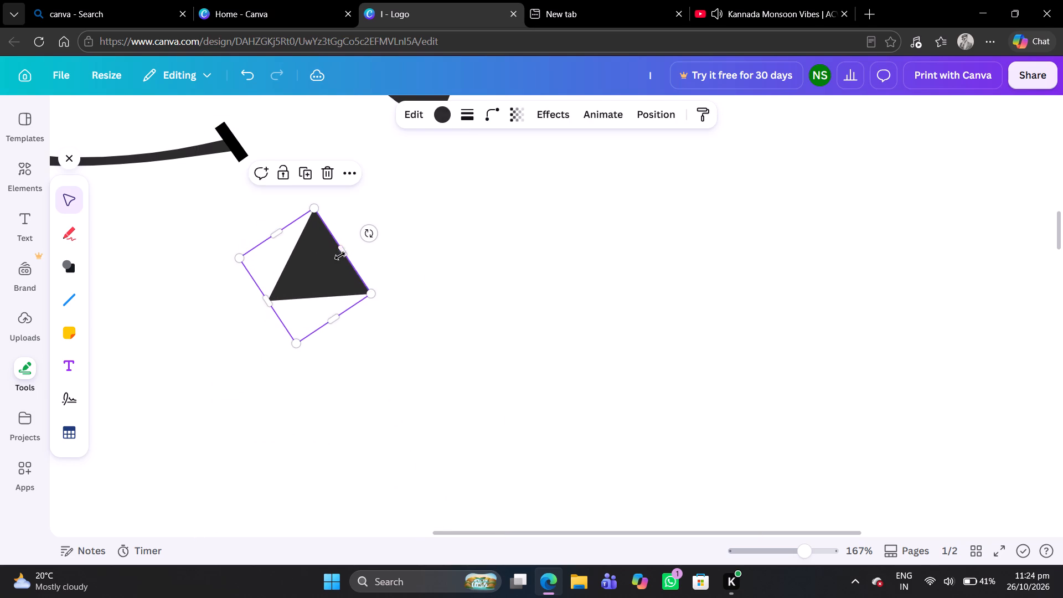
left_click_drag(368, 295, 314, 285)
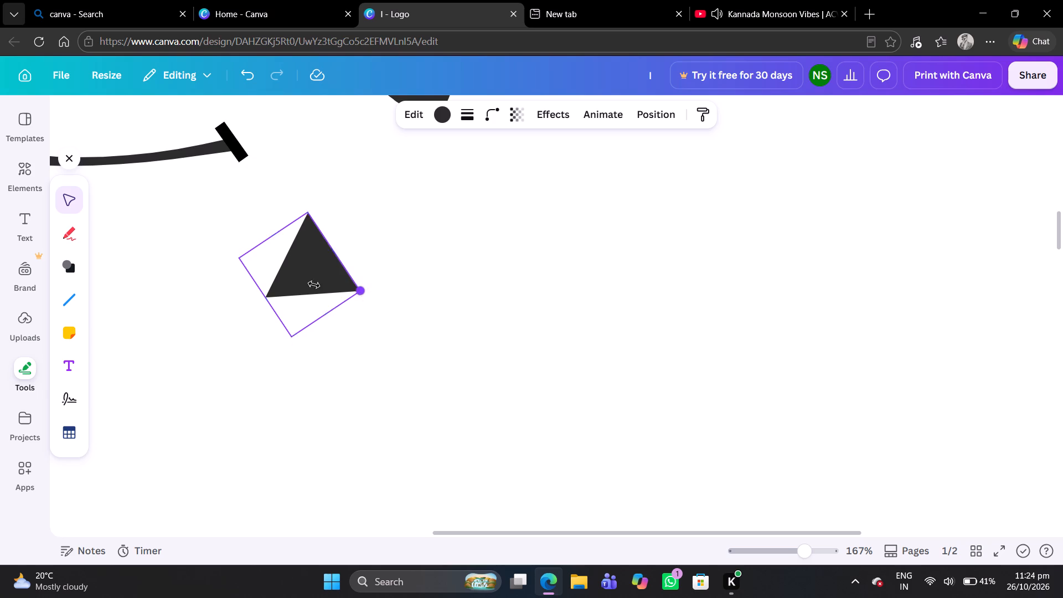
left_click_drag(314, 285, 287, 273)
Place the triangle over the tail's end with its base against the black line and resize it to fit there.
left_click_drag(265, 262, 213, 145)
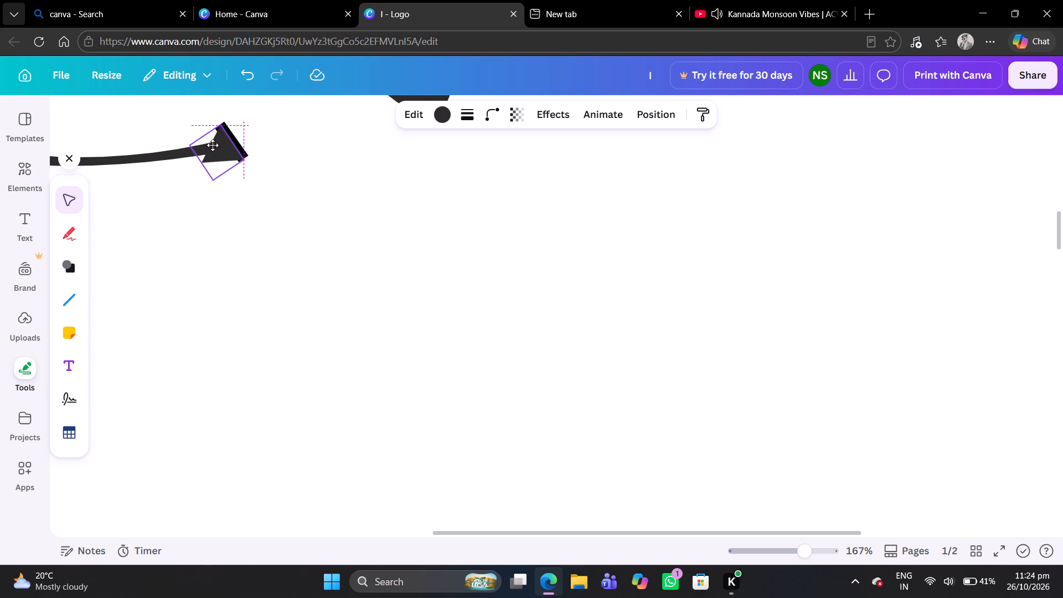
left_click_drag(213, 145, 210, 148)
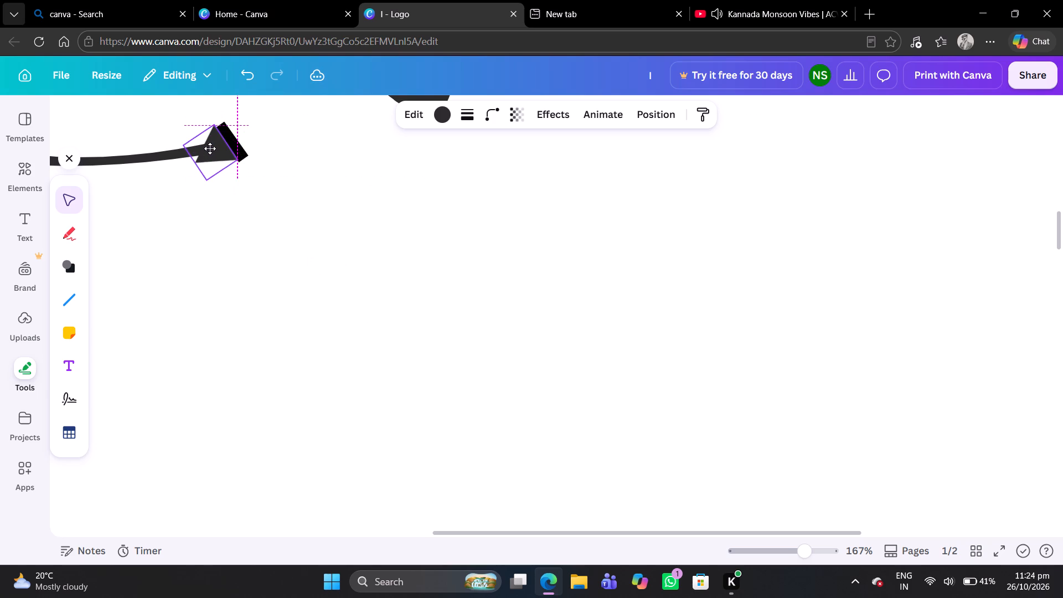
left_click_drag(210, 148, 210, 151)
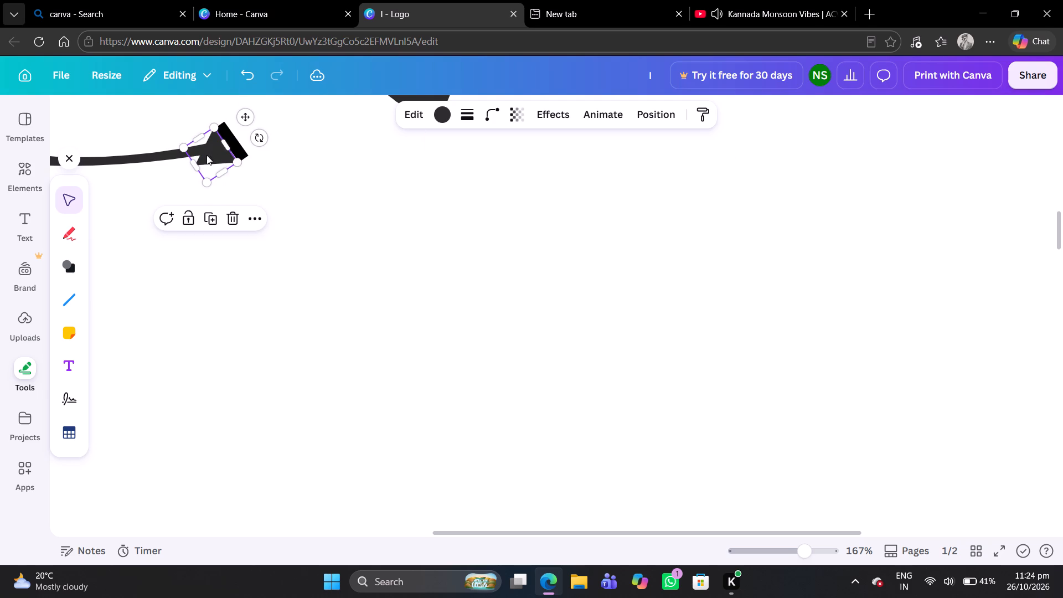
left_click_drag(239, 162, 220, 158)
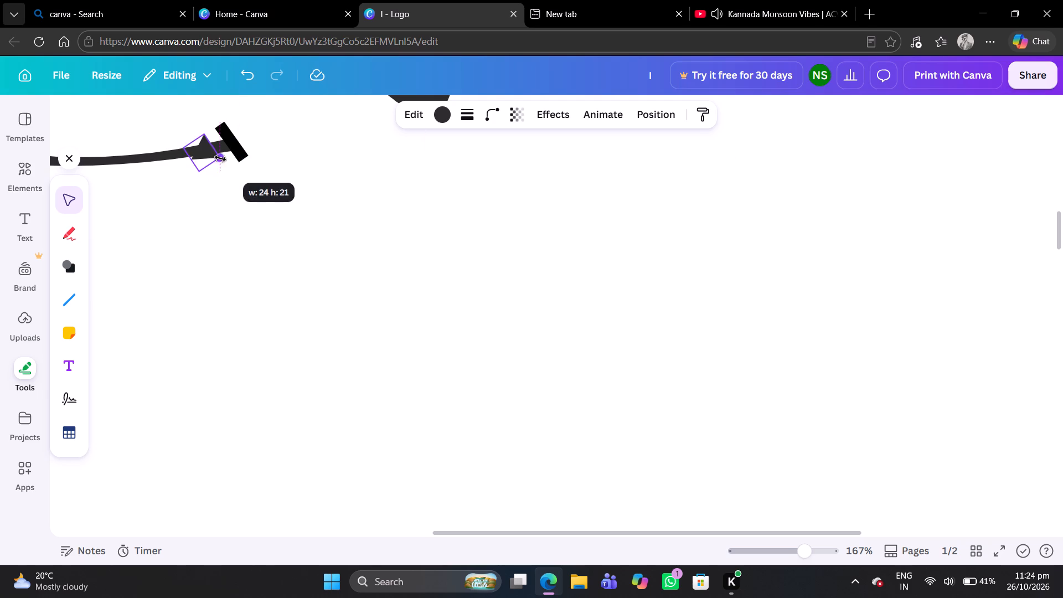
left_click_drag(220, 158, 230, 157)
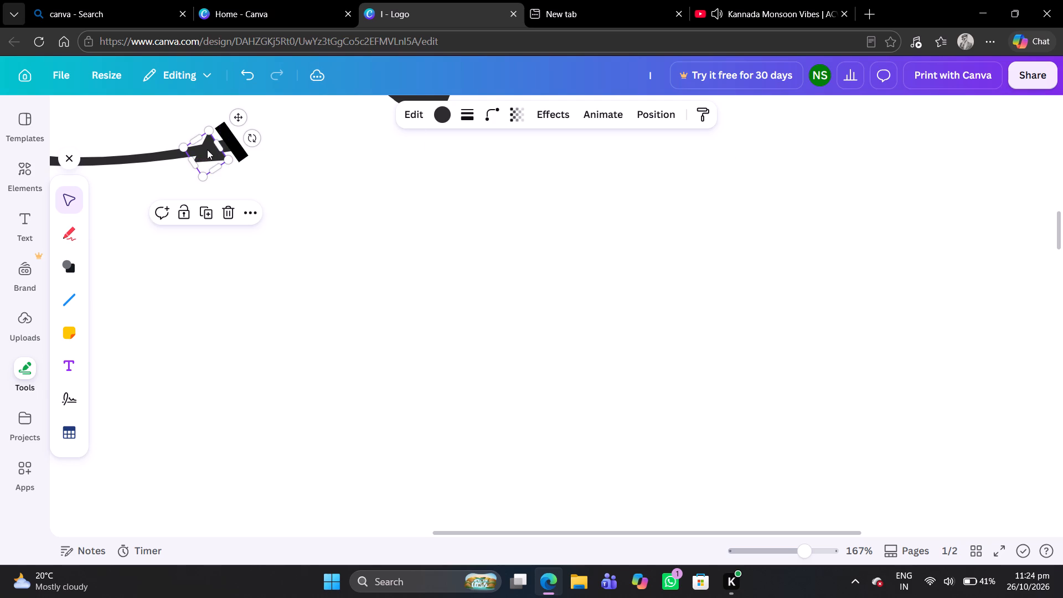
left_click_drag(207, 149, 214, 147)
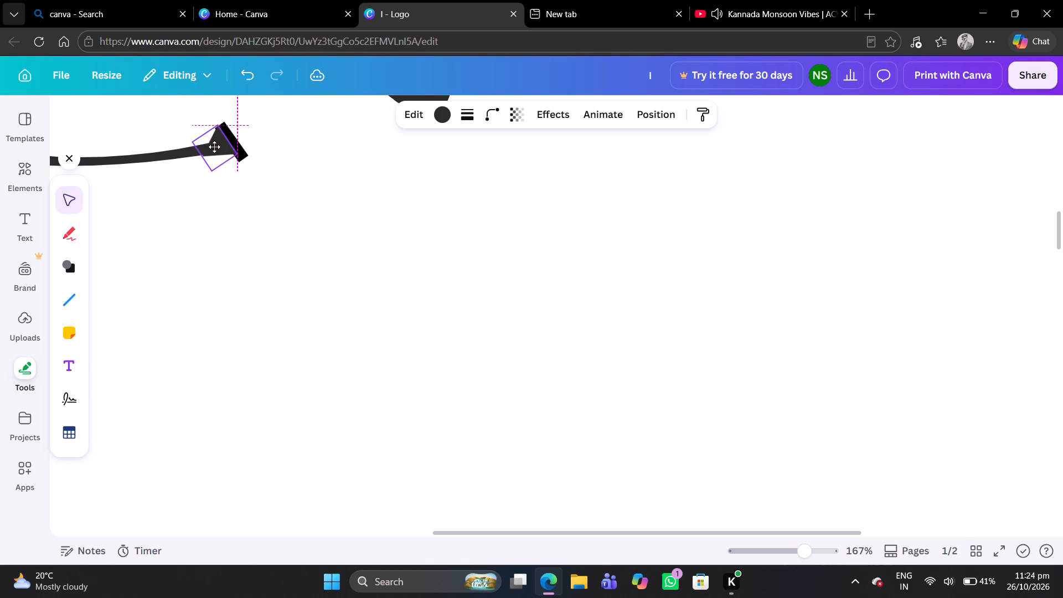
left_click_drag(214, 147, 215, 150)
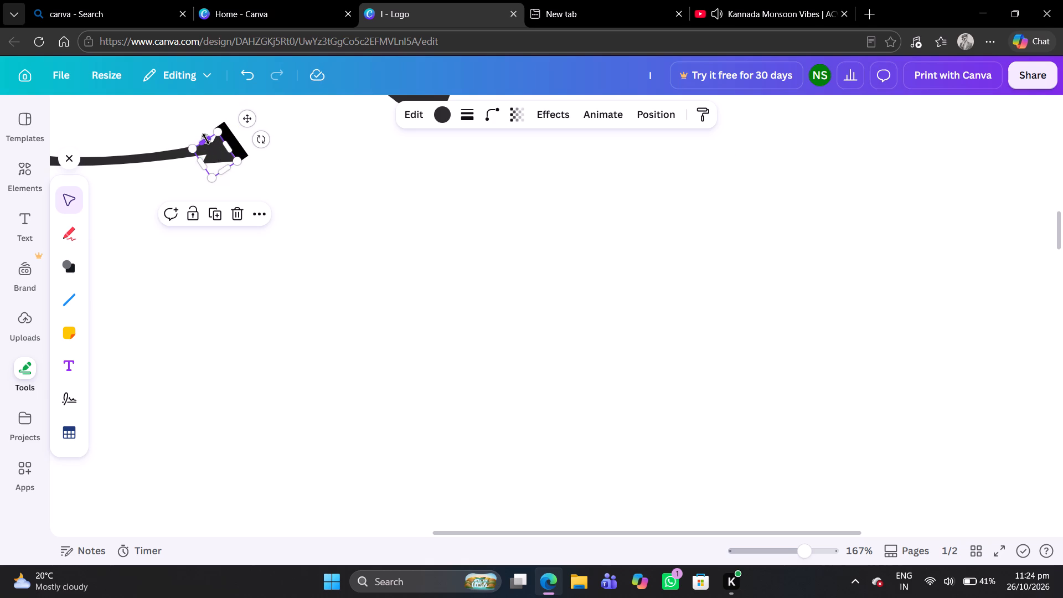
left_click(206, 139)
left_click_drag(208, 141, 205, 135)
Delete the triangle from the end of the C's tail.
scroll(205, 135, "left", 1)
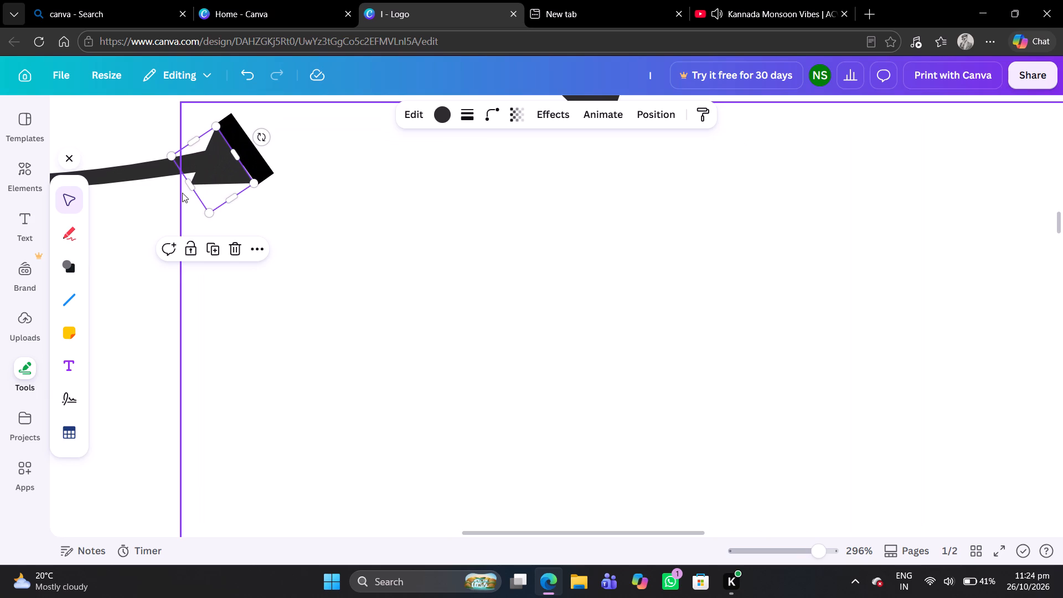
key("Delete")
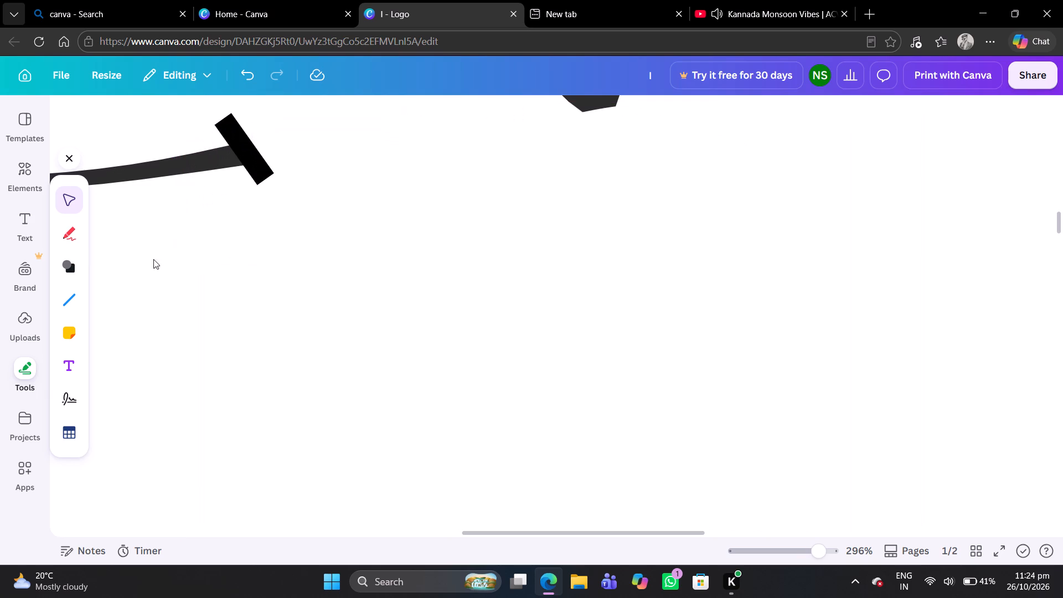
Draw a curved-type line, about 45 long at -26°, from the C's tail to the upper end of the black terminal line.
left_click(75, 286)
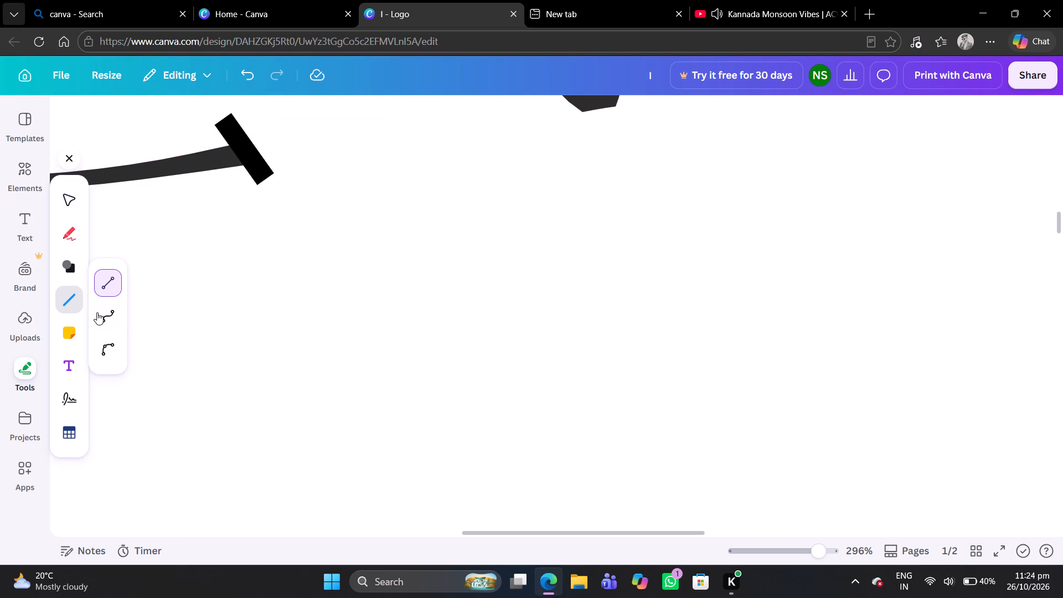
left_click(112, 342)
left_click(126, 167)
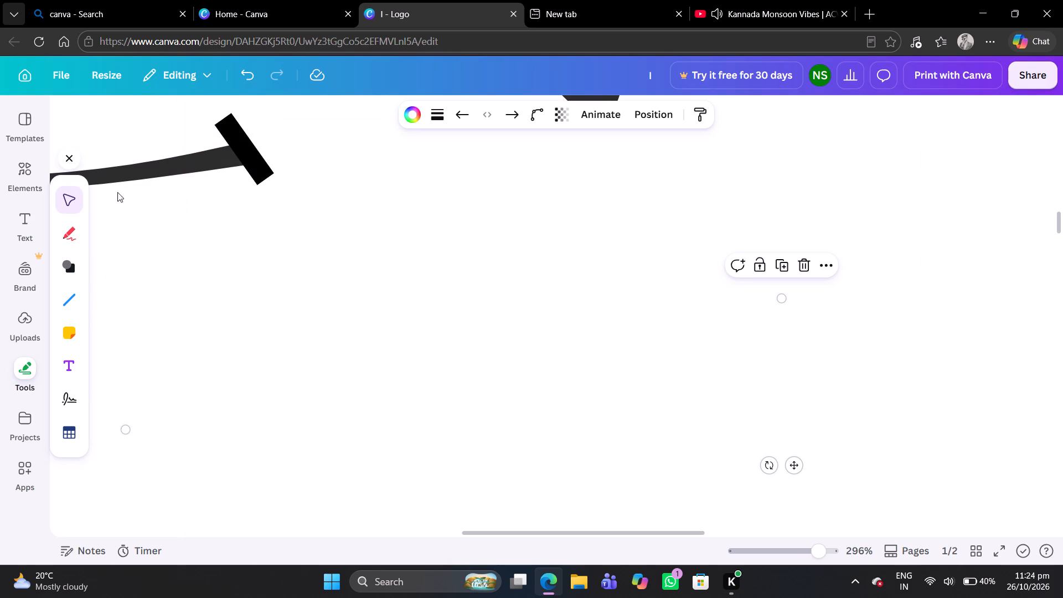
left_click(69, 302)
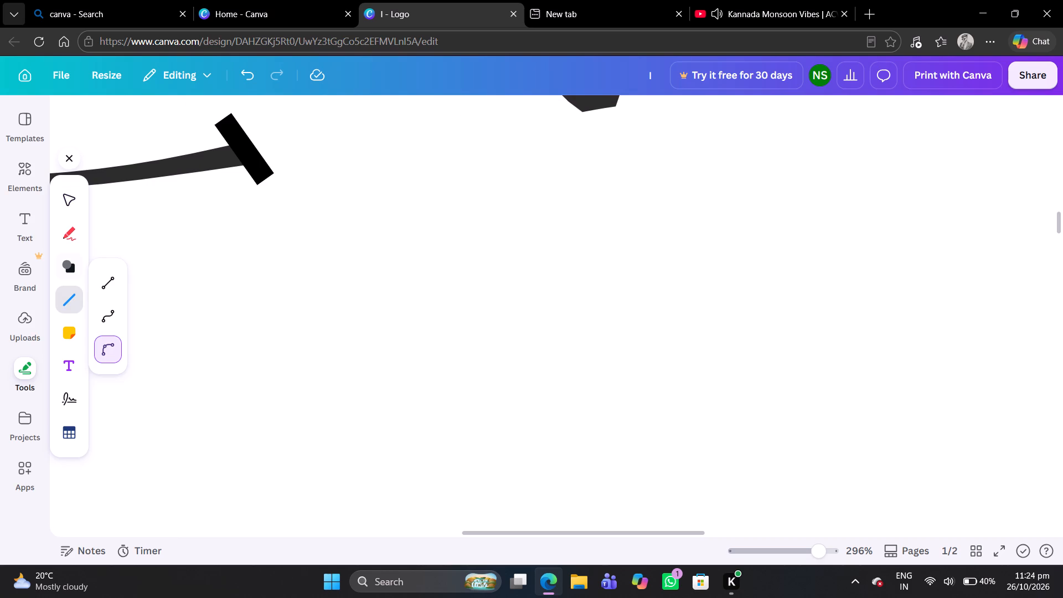
left_click_drag(138, 171, 220, 132)
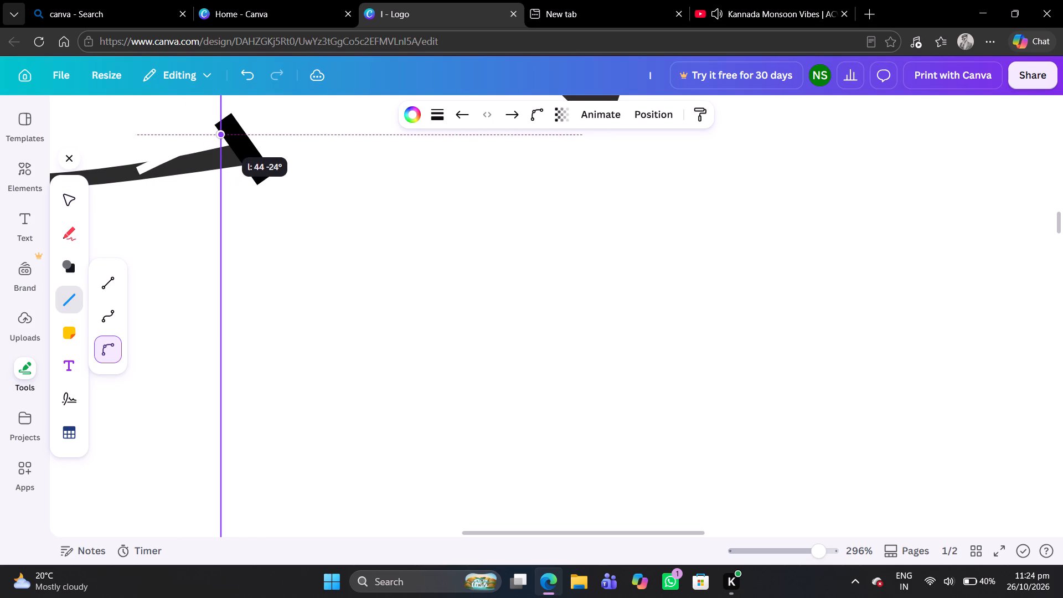
left_click_drag(220, 132, 218, 130)
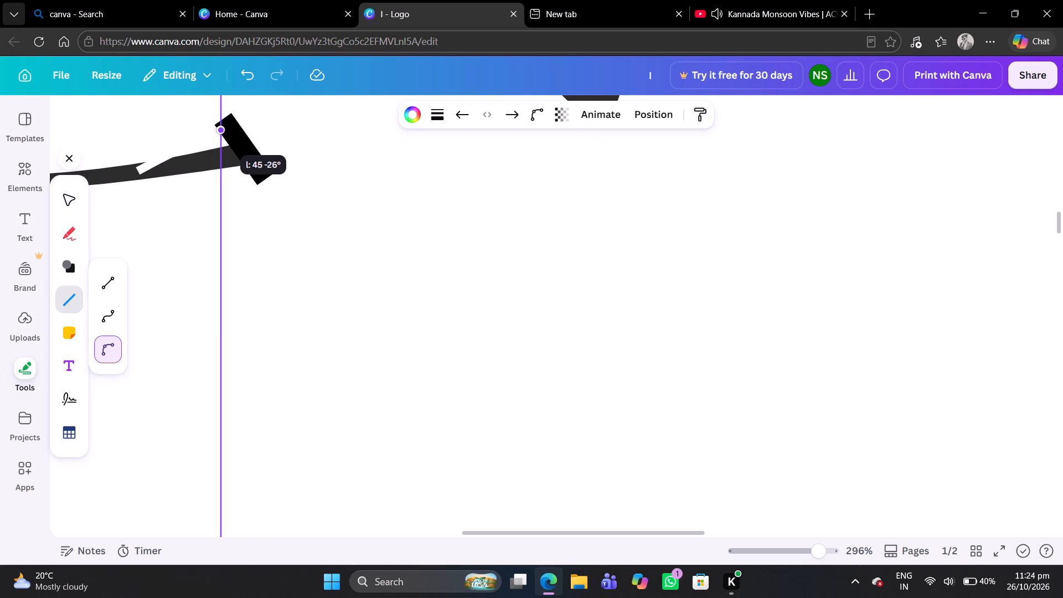
left_click_drag(218, 130, 216, 128)
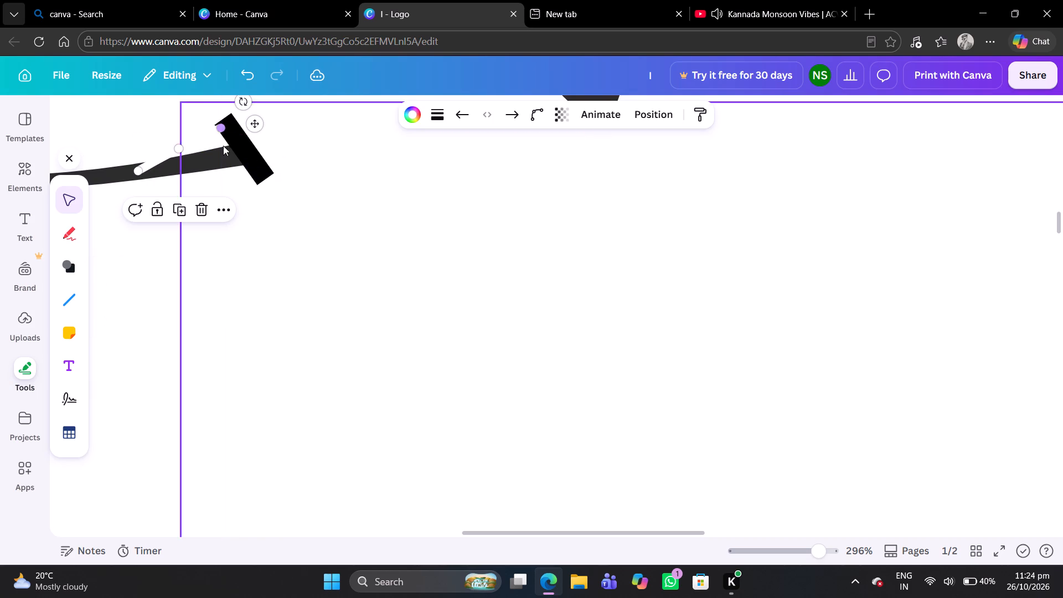
Colour the new line between the tail and the terminal black.
left_click(406, 105)
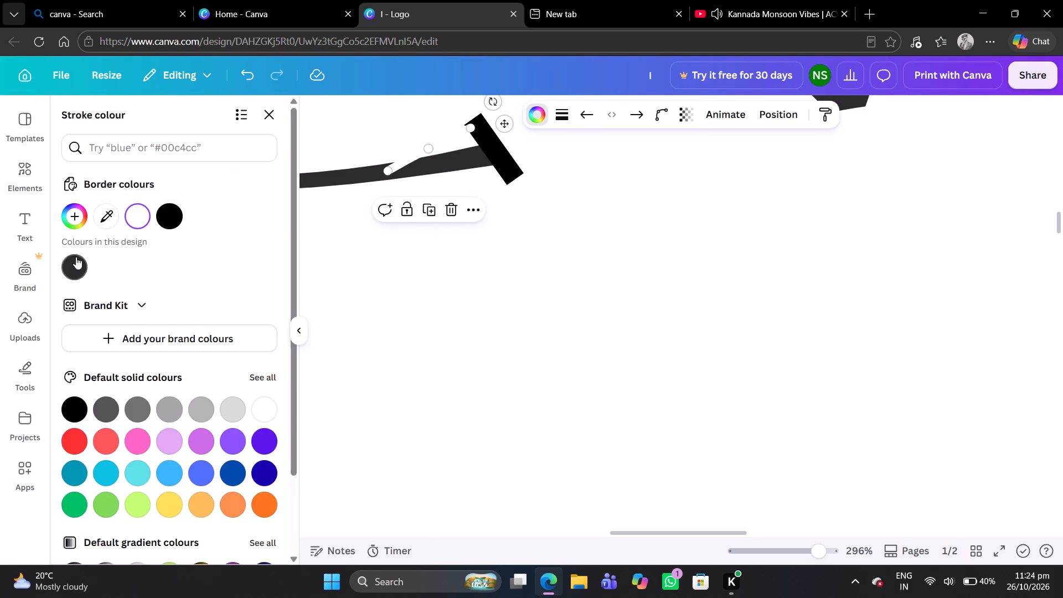
left_click(75, 257)
left_click(170, 214)
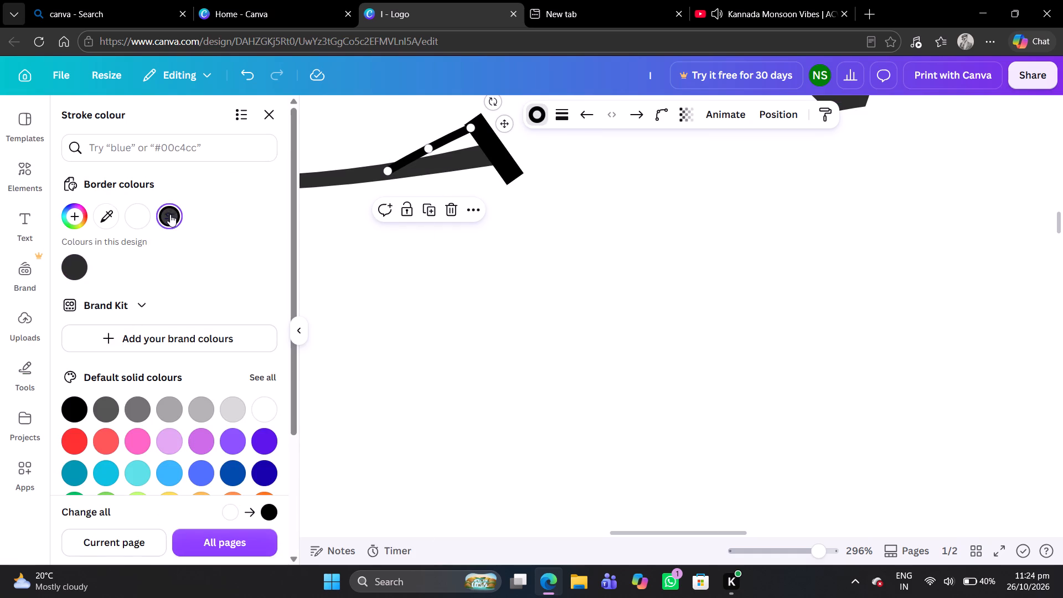
left_click(272, 111)
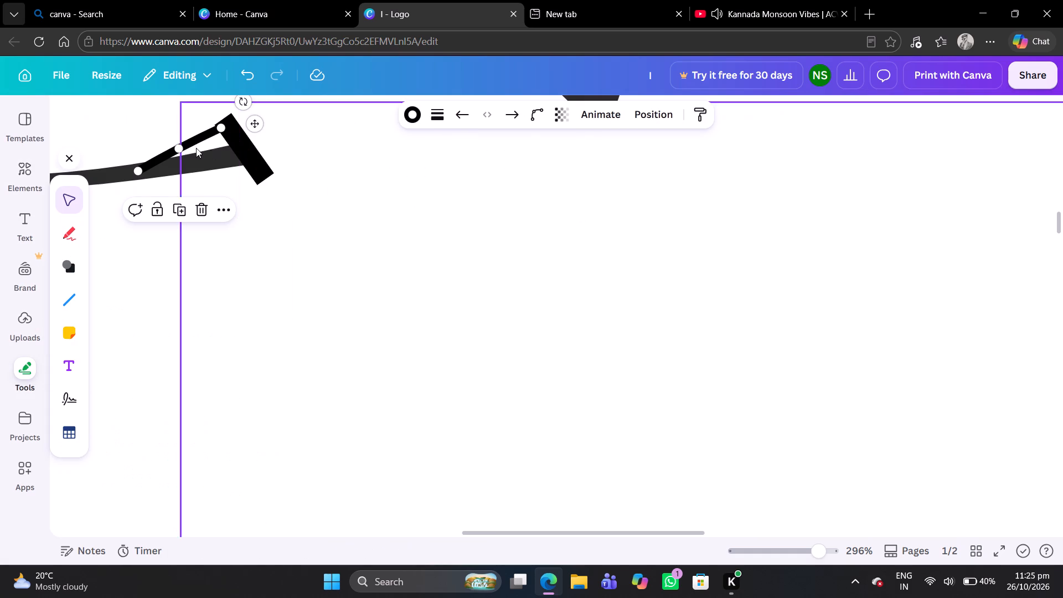
Bend the black connecting line into a concave curve that follows the tail and sweeps up to the terminal's upper end.
left_click_drag(181, 143, 223, 142)
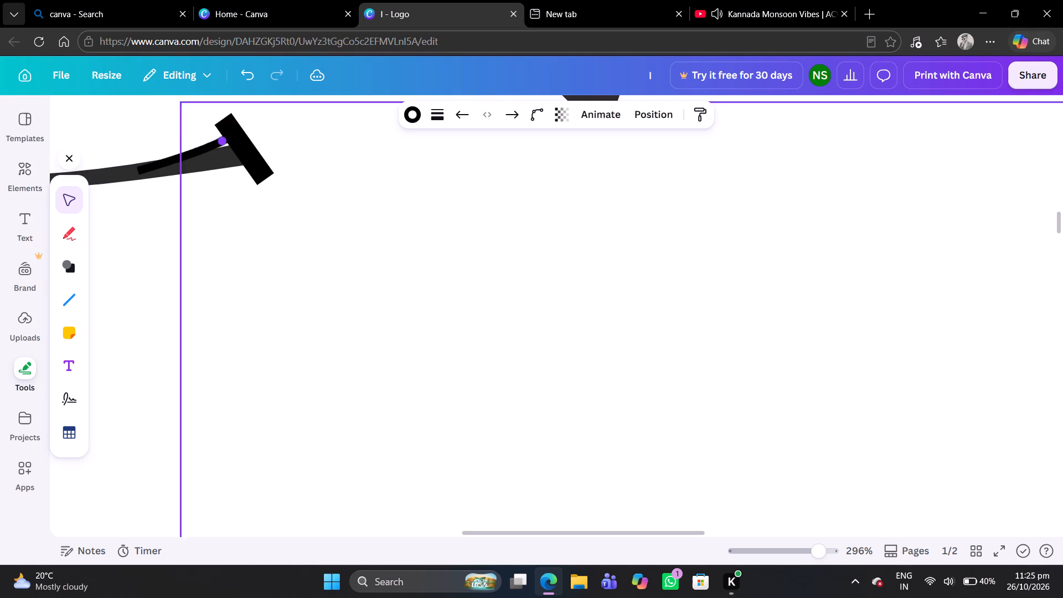
left_click_drag(223, 142, 226, 145)
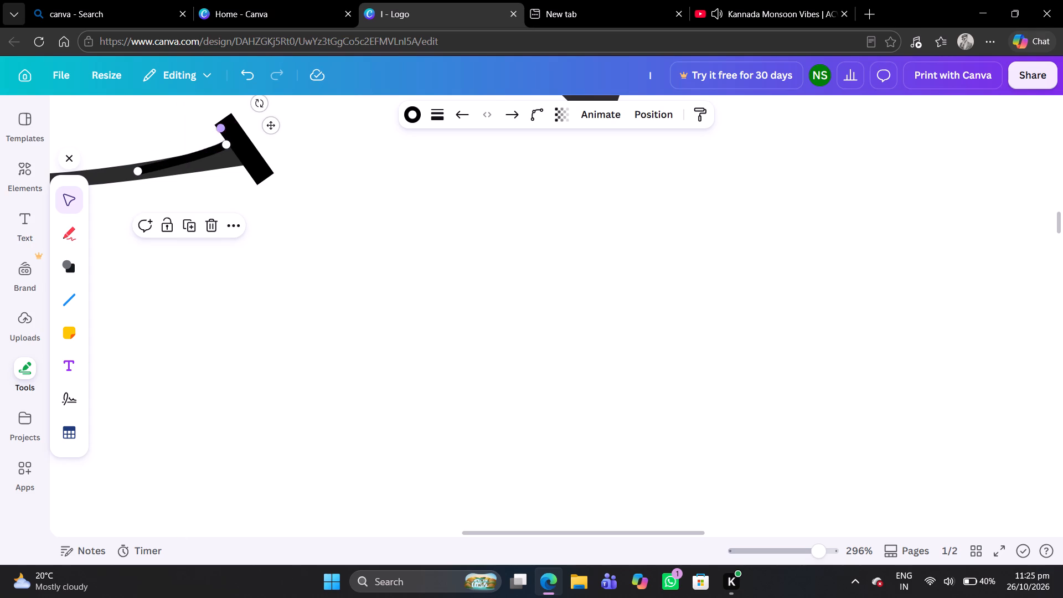
left_click_drag(227, 145, 193, 158)
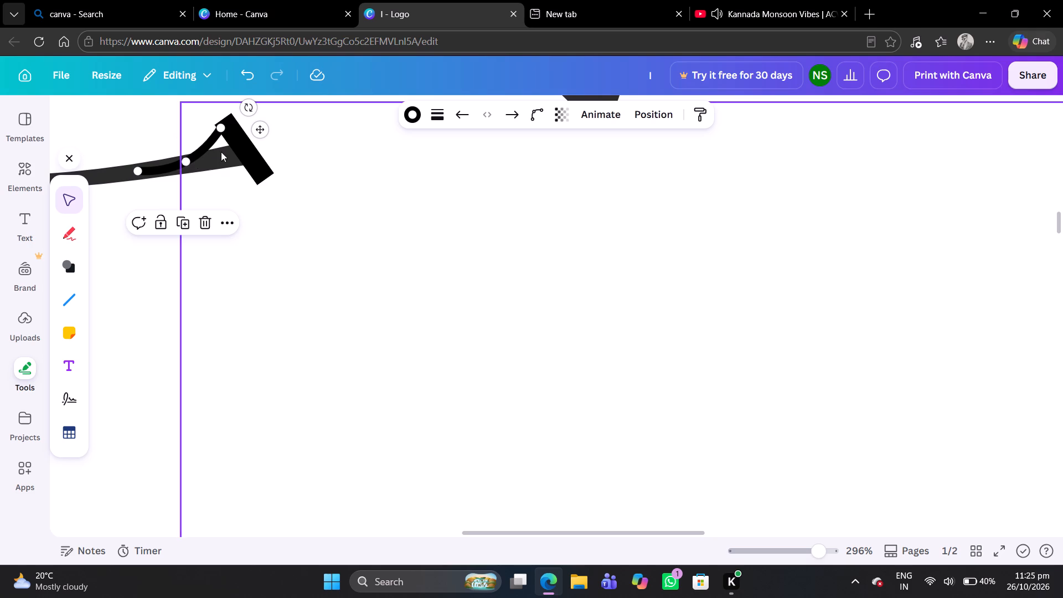
left_click(219, 130)
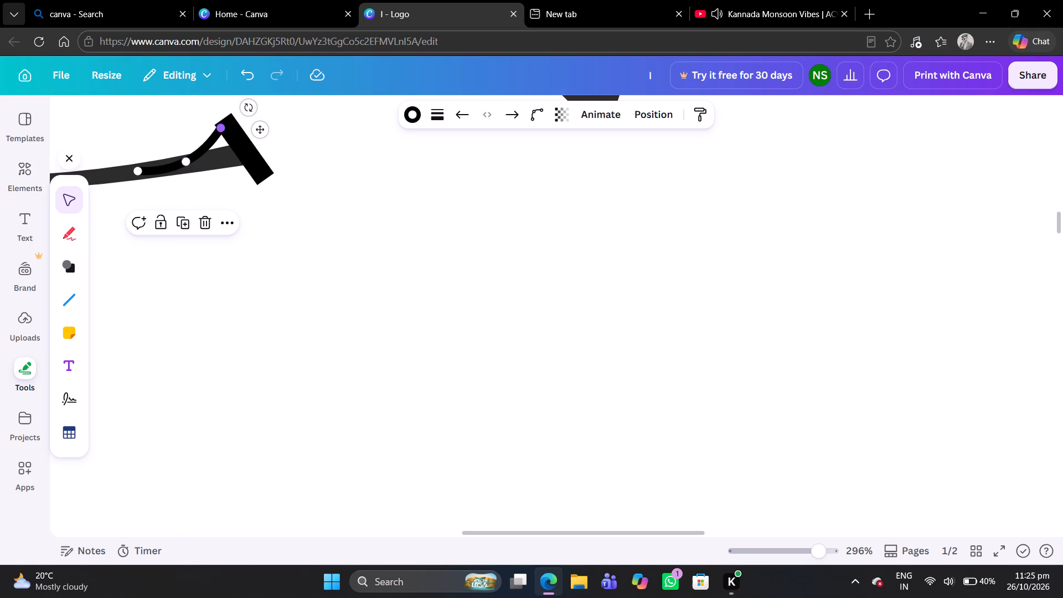
Set the stroke weight of the black curved line joining the C's tail to its terminal to 7.
left_click(438, 107)
left_click(353, 233)
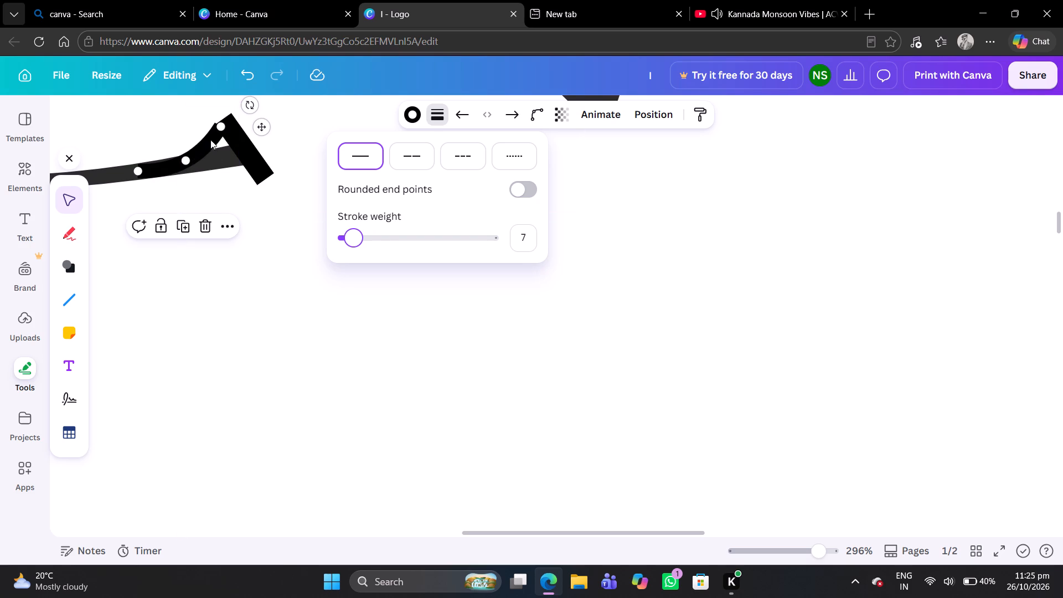
left_click(224, 123)
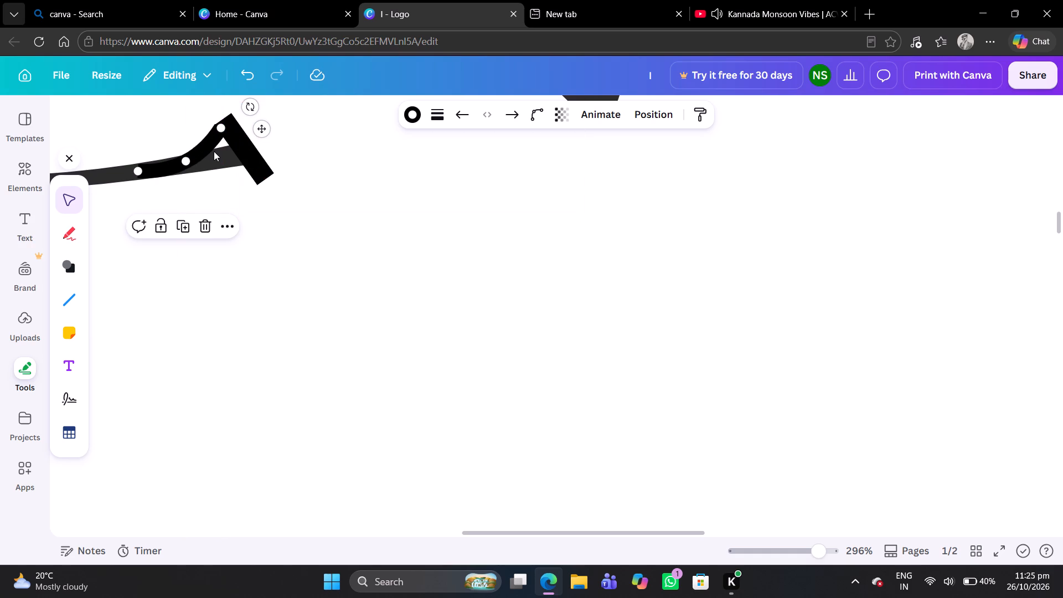
Add a circle shape and shrink it to a small dot at the end of the C's tail.
left_click(70, 272)
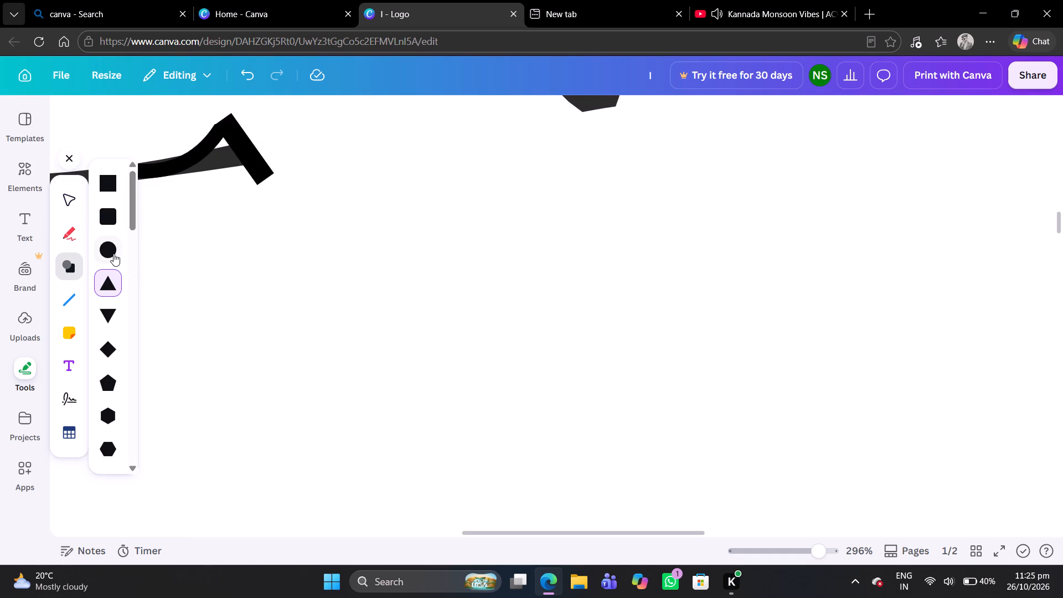
left_click(109, 251)
left_click(188, 151)
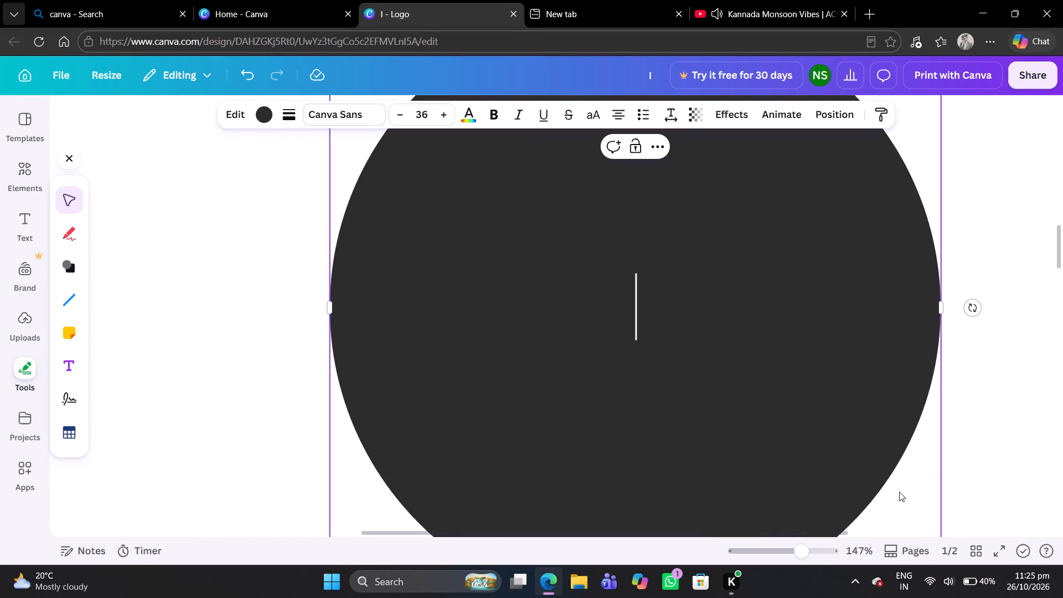
scroll(899, 492, "down", 3)
left_click_drag(939, 399, 830, 325)
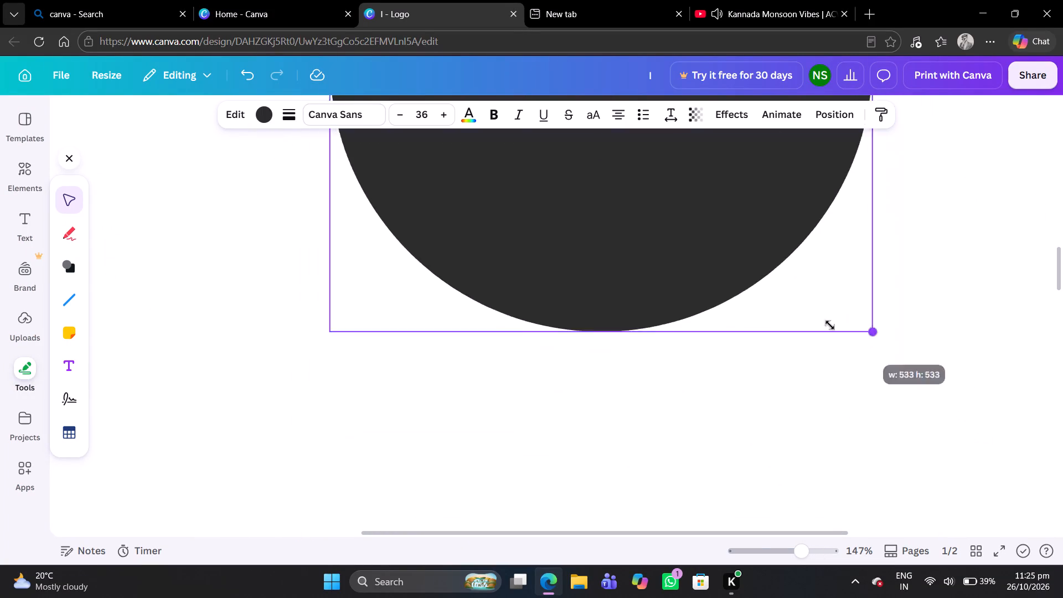
left_click_drag(830, 325, 651, 168)
scroll(651, 168, "up", 3)
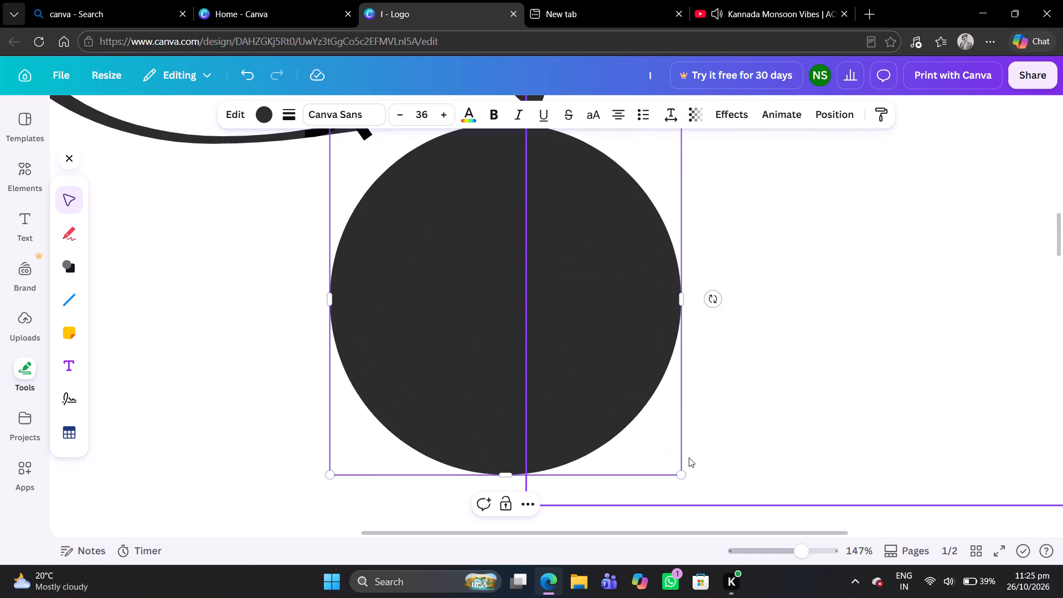
left_click_drag(679, 473, 512, 209)
scroll(512, 209, "up", 1)
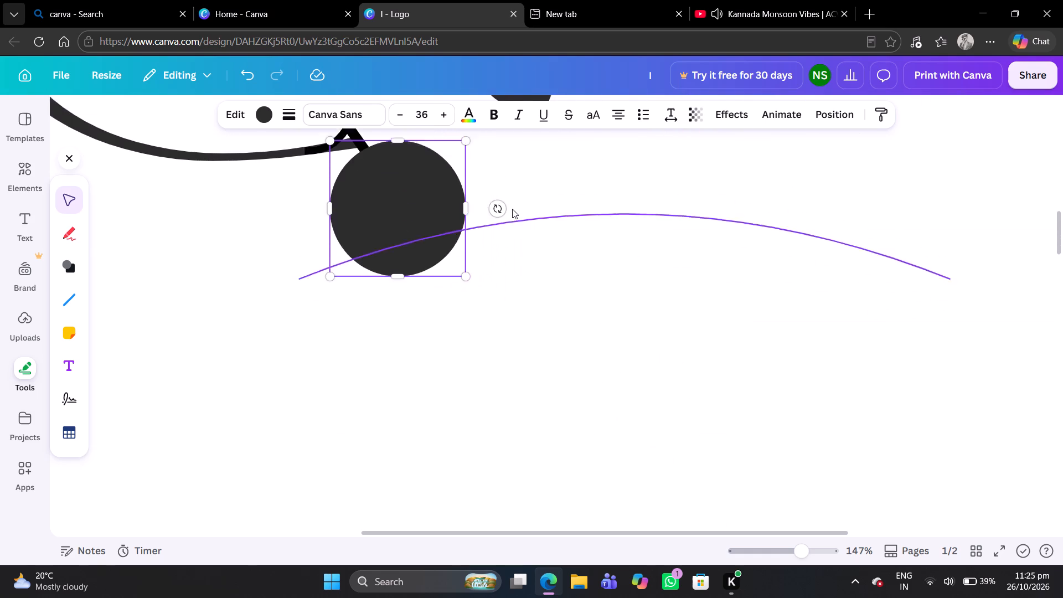
scroll(512, 209, "up", 1)
left_click_drag(467, 388, 373, 286)
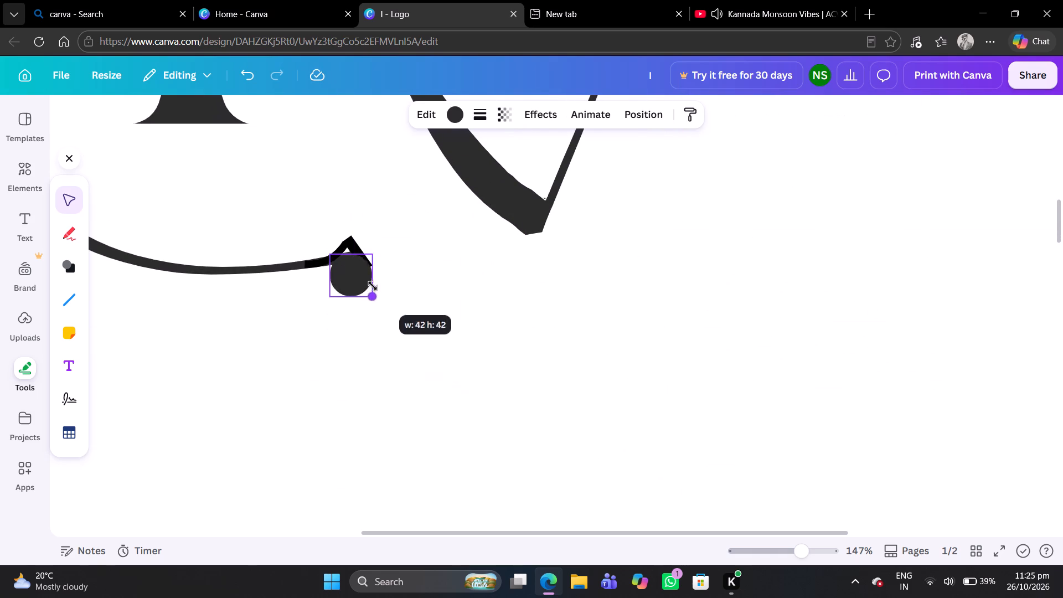
left_click_drag(373, 286, 359, 259)
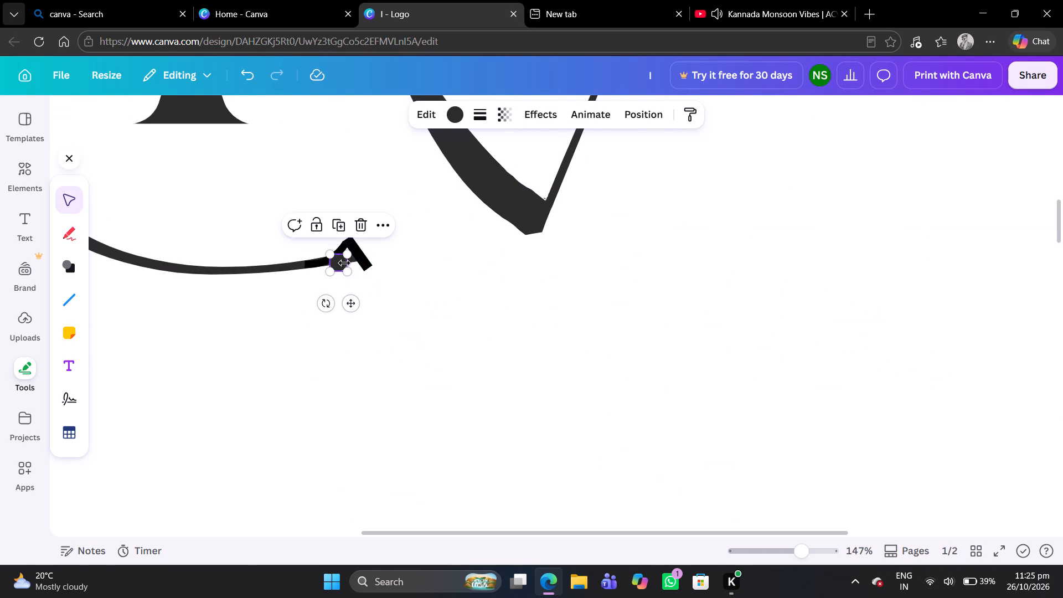
Move the small circle into the gap enclosed by the connecting curve, the tail and the straight terminal line.
scroll(344, 263, "up", 2)
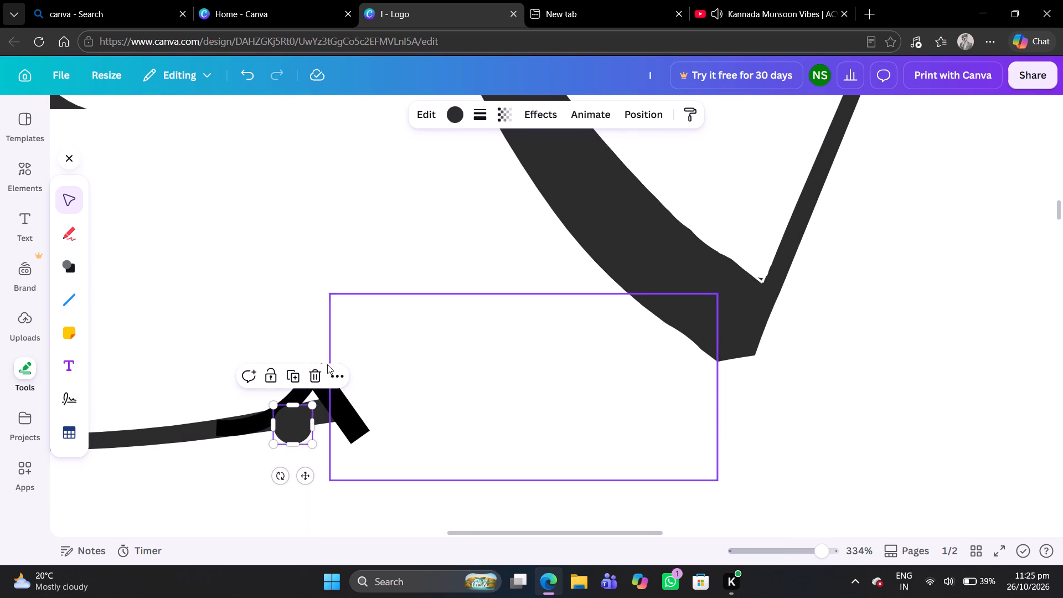
scroll(202, 357, "down", 1)
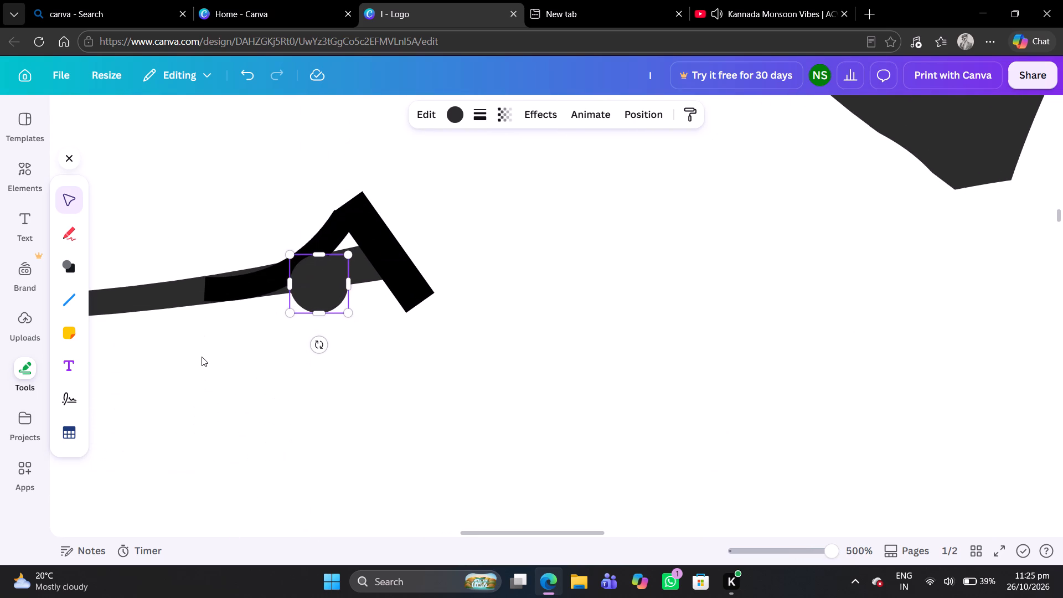
left_click_drag(323, 281, 356, 248)
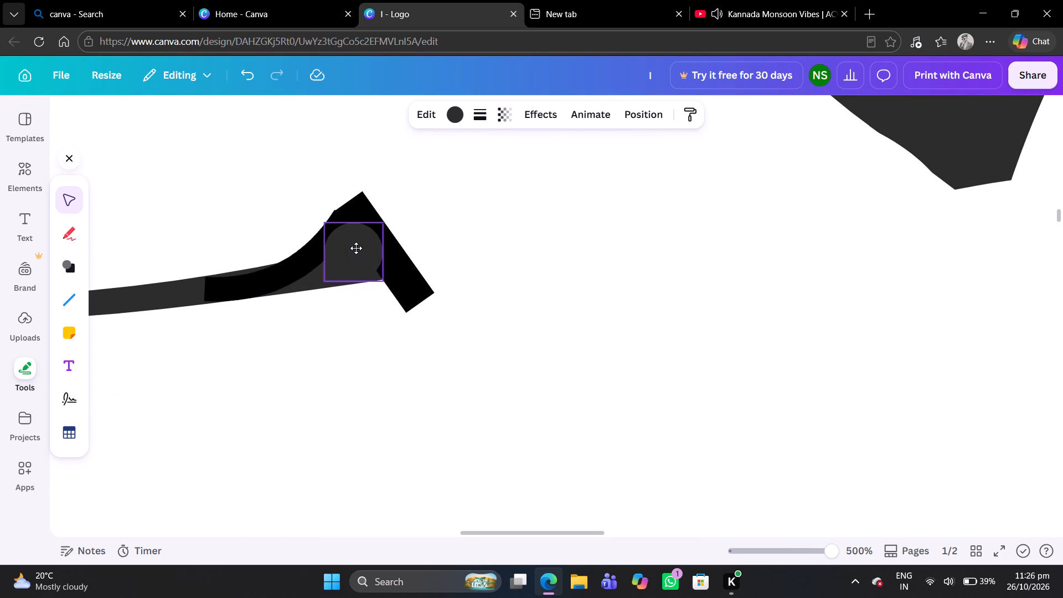
left_click_drag(356, 248, 355, 248)
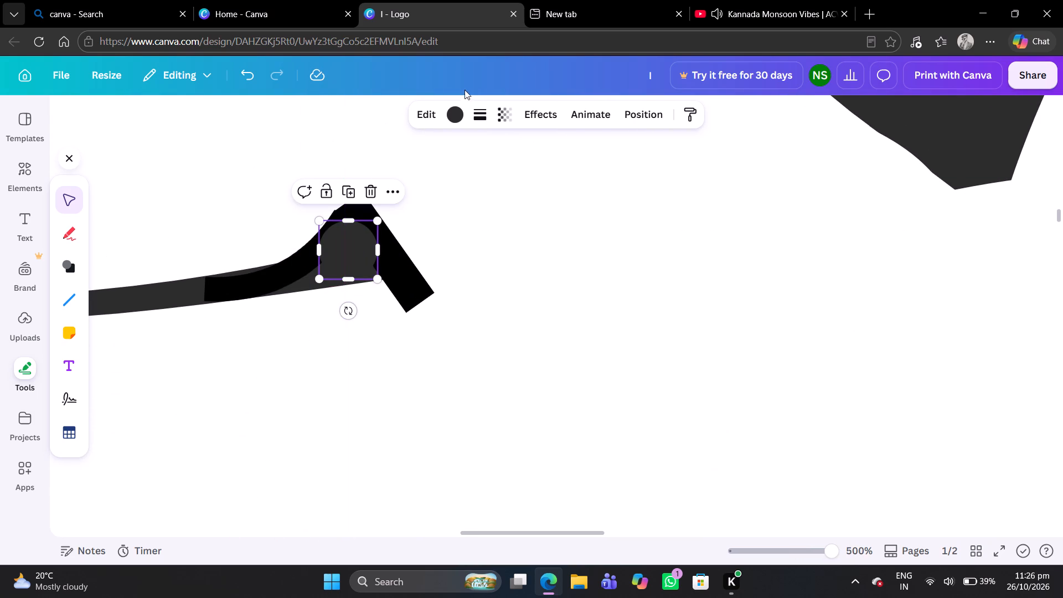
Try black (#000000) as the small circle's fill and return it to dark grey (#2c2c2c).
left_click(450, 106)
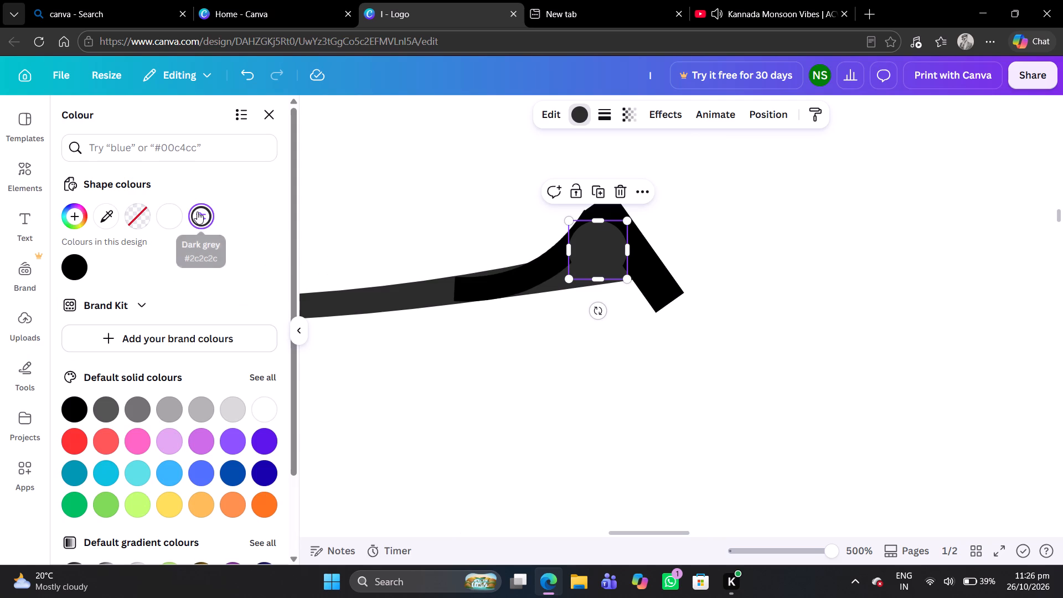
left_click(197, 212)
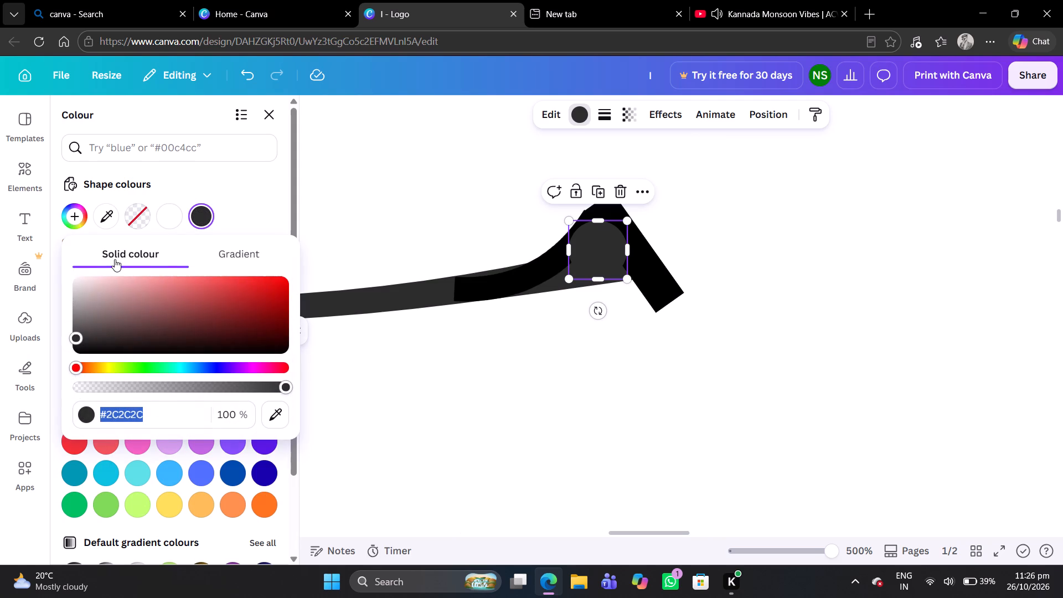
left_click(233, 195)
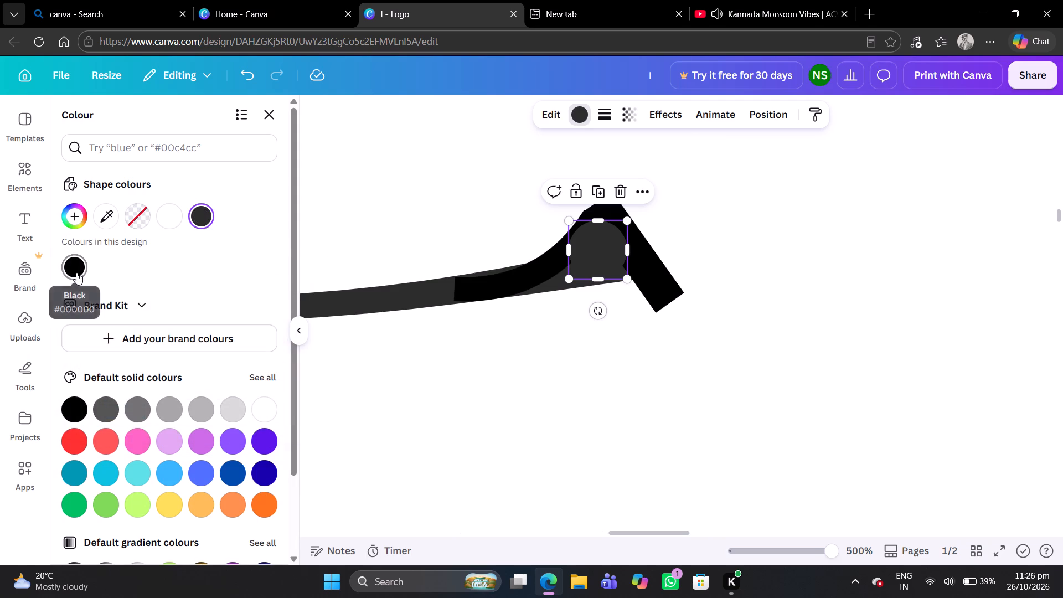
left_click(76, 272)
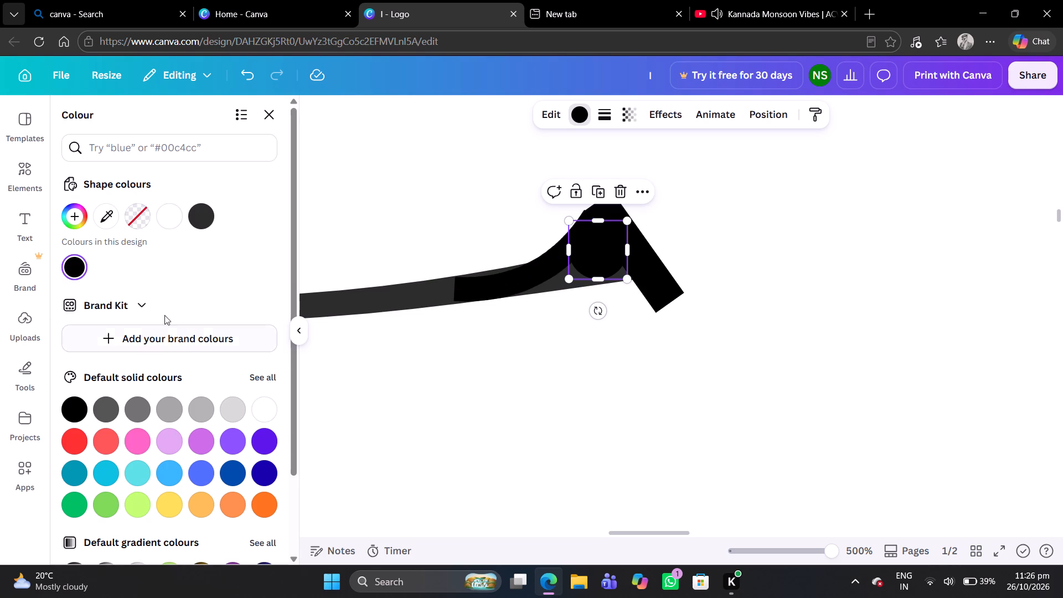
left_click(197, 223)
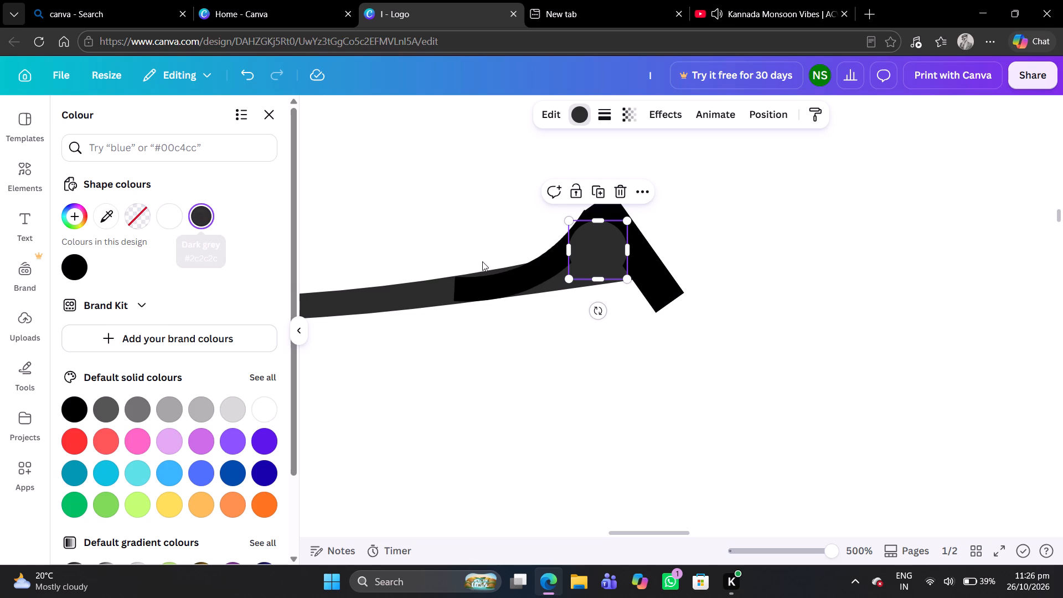
Recolour the black connecting curve and the black straight terminal line dark grey to match the C's tail.
left_click(472, 288)
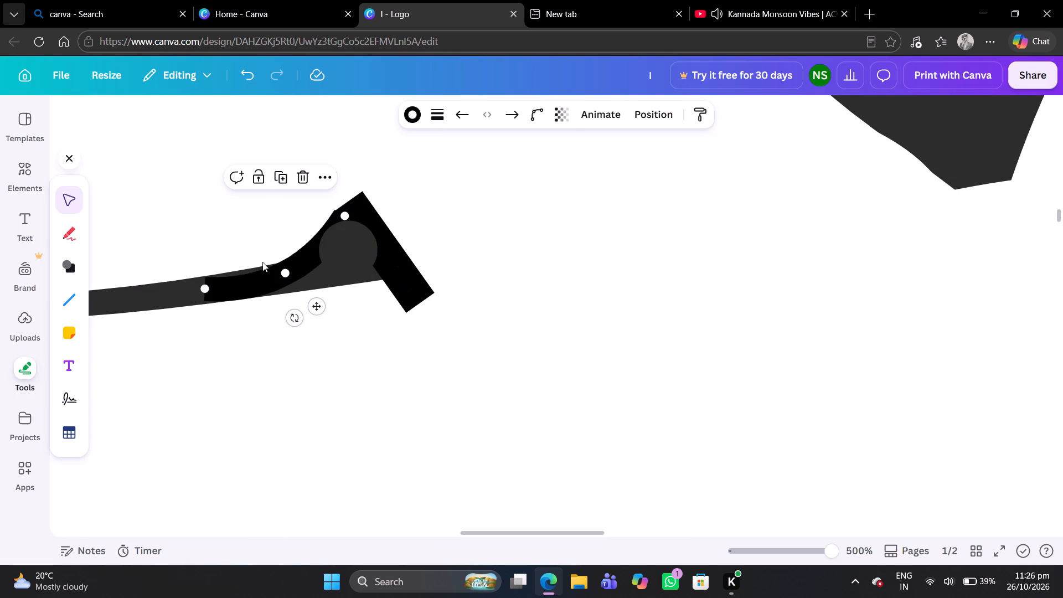
left_click(409, 114)
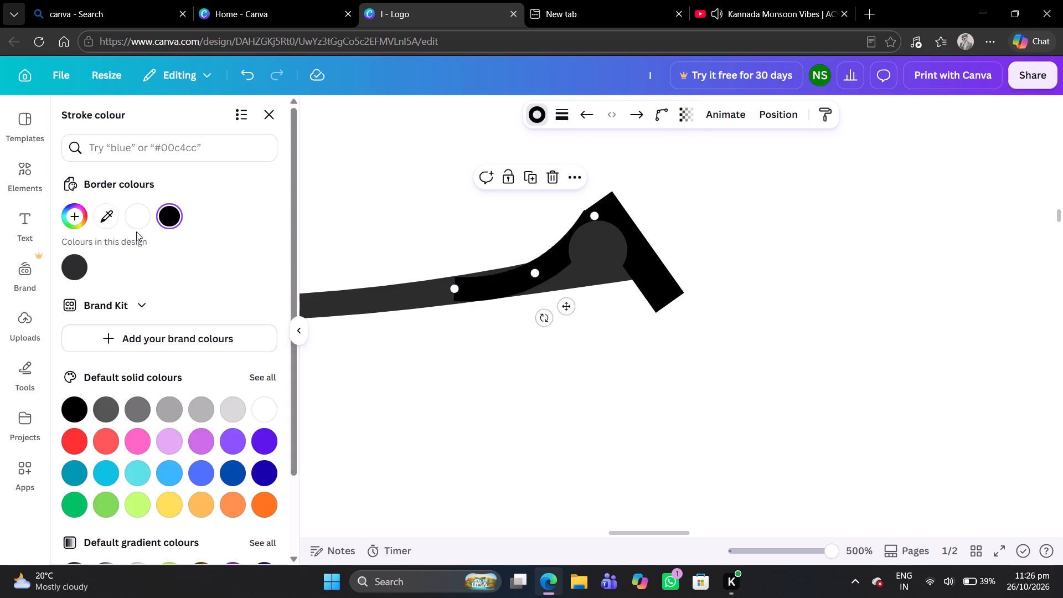
left_click(74, 278)
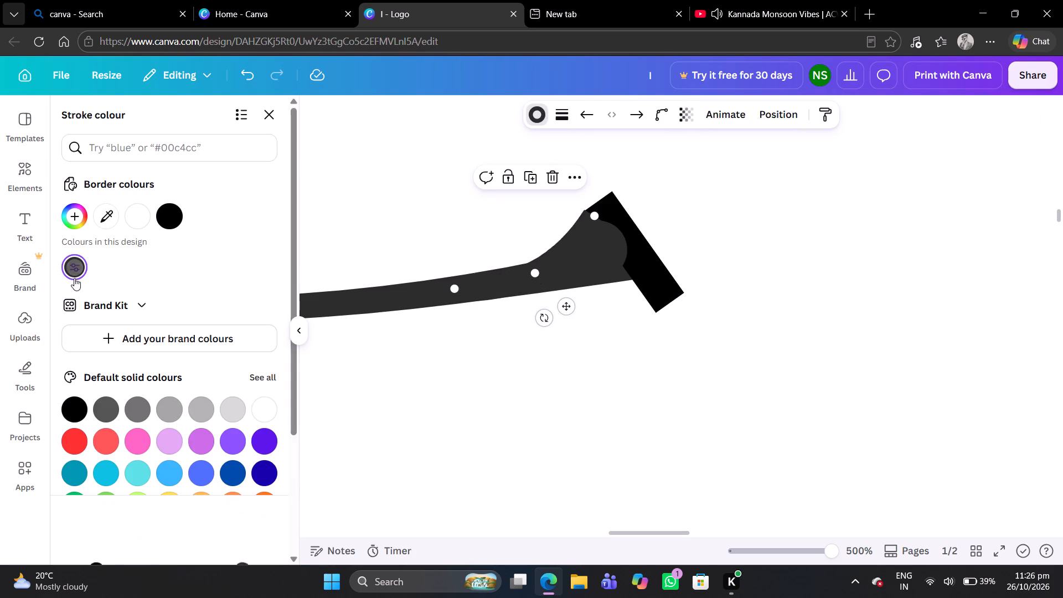
left_click(654, 261)
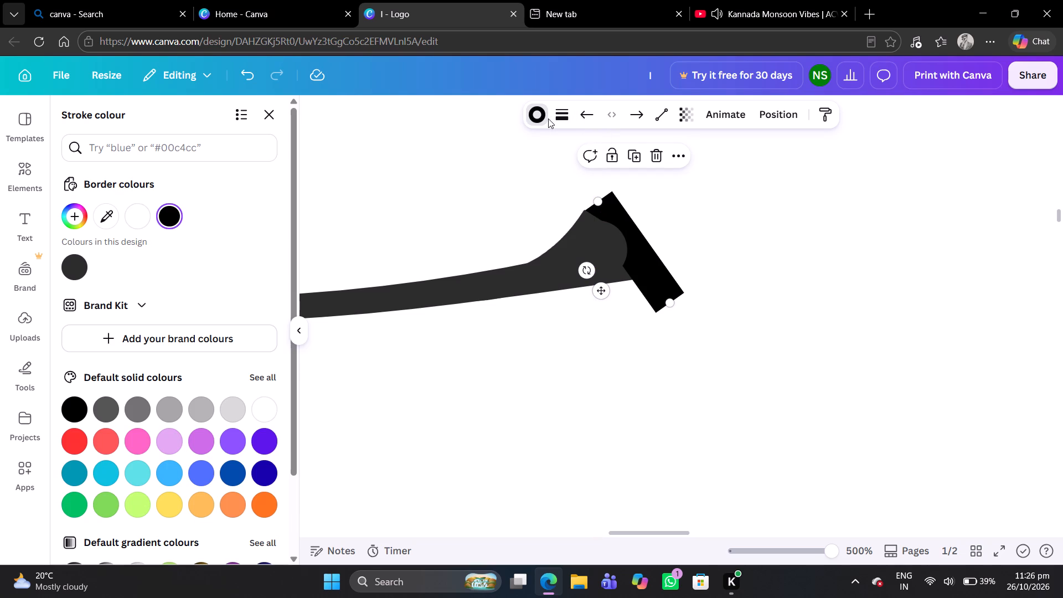
left_click(78, 271)
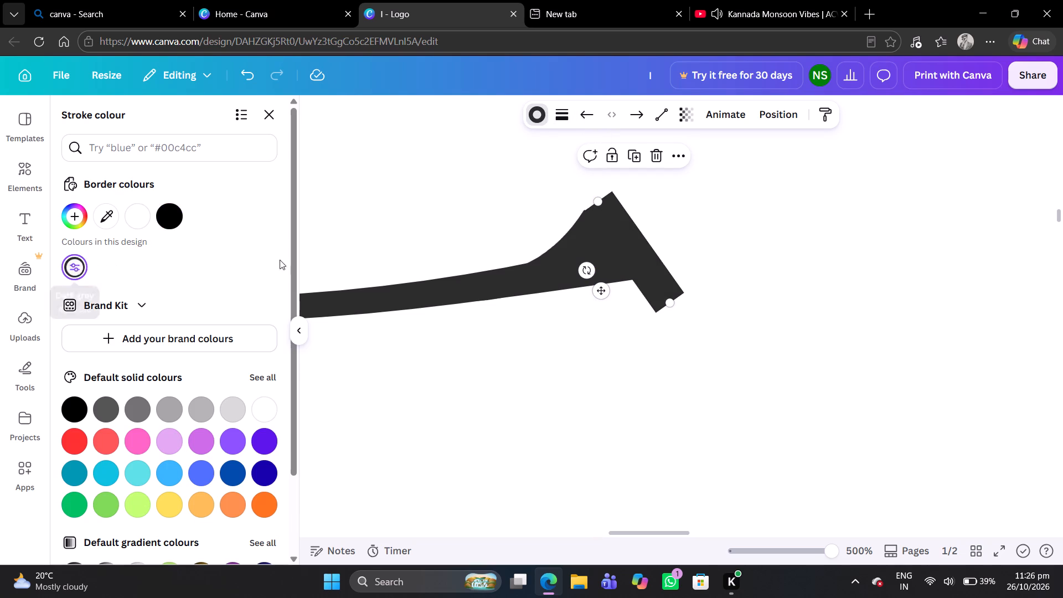
left_click(620, 369)
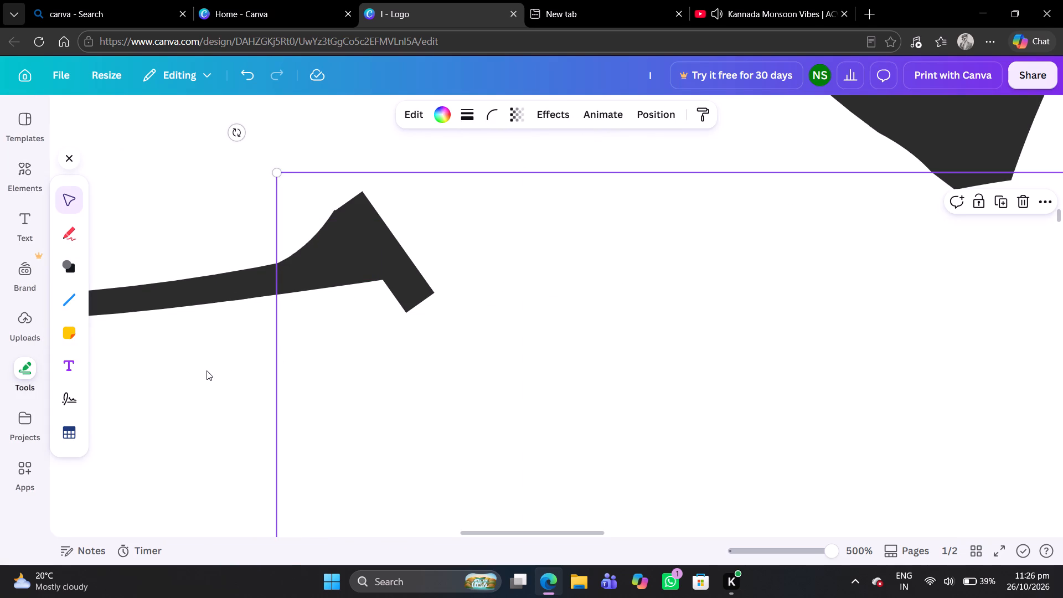
Draw a curved-type line from the terminal's lower end back to the underside of the C's tail, and colour it dark grey.
left_click(69, 297)
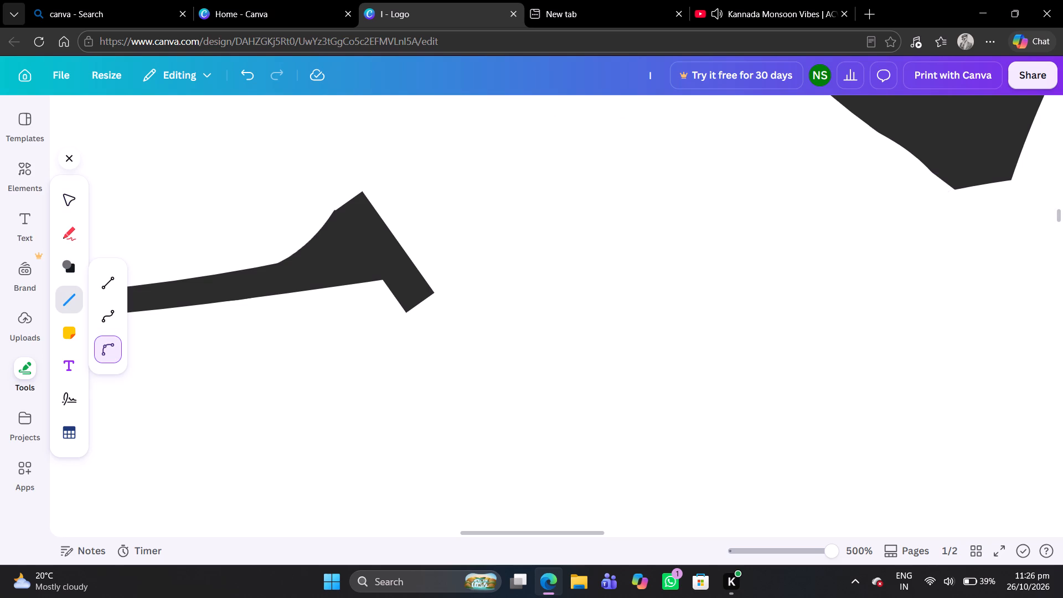
left_click_drag(408, 303, 234, 296)
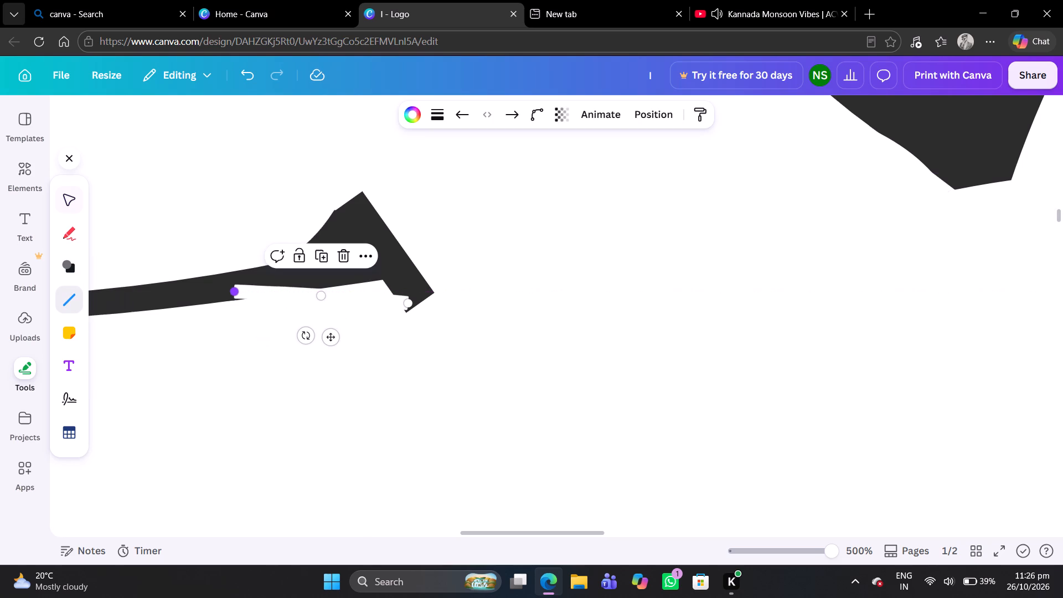
left_click(444, 115)
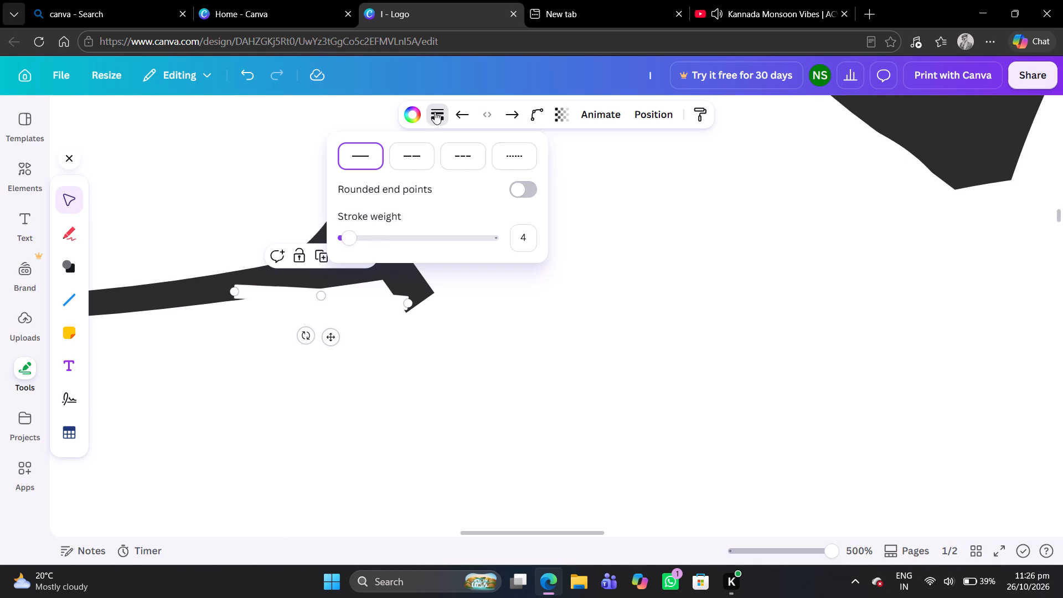
left_click(411, 111)
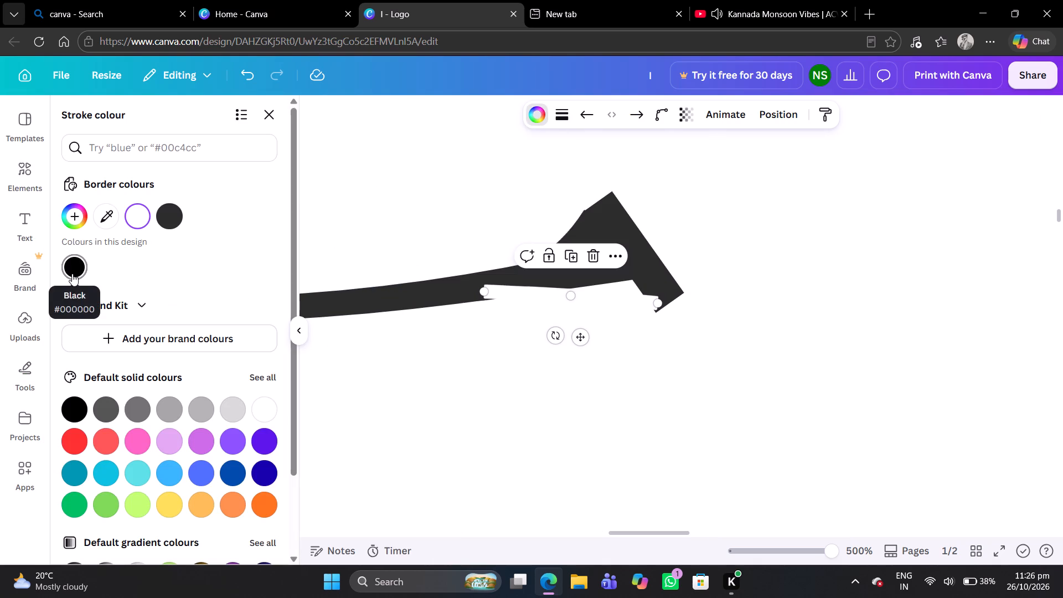
left_click(167, 220)
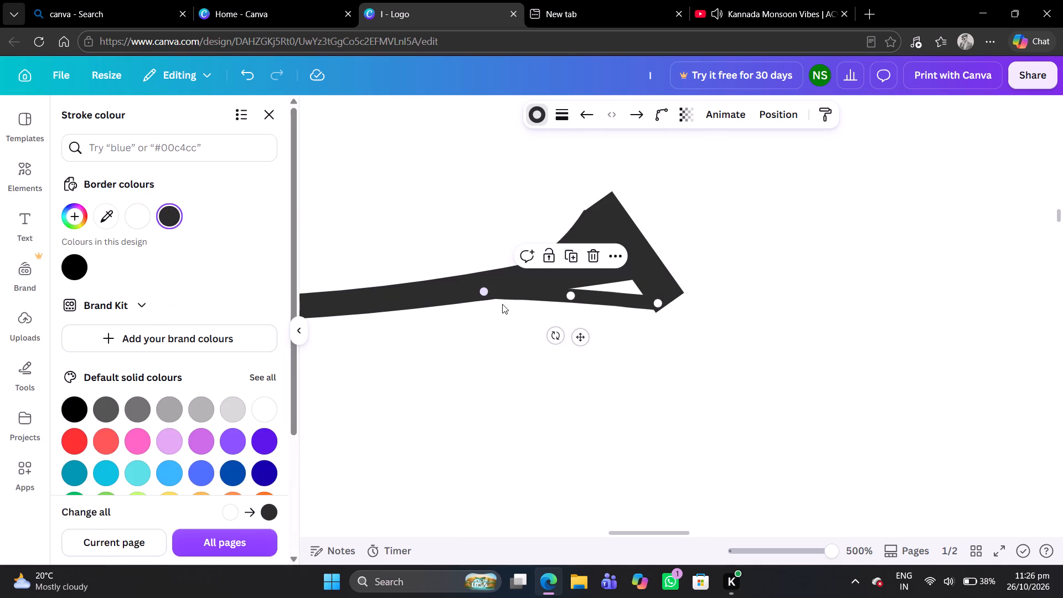
Set the stroke weight of the lower line between the terminal and the tail to 8.
left_click(516, 271)
left_click(555, 122)
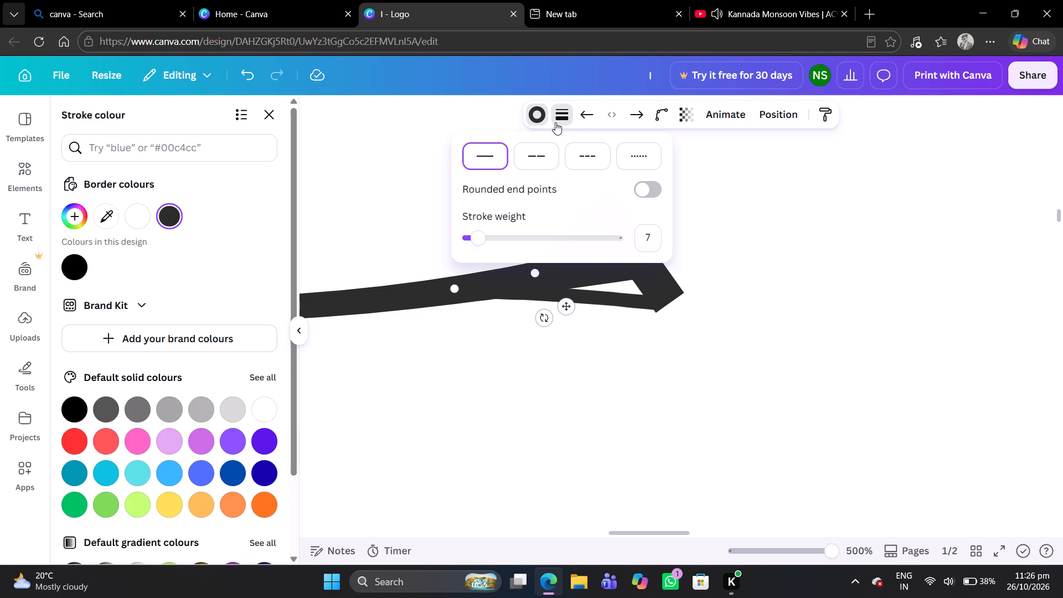
left_click(600, 295)
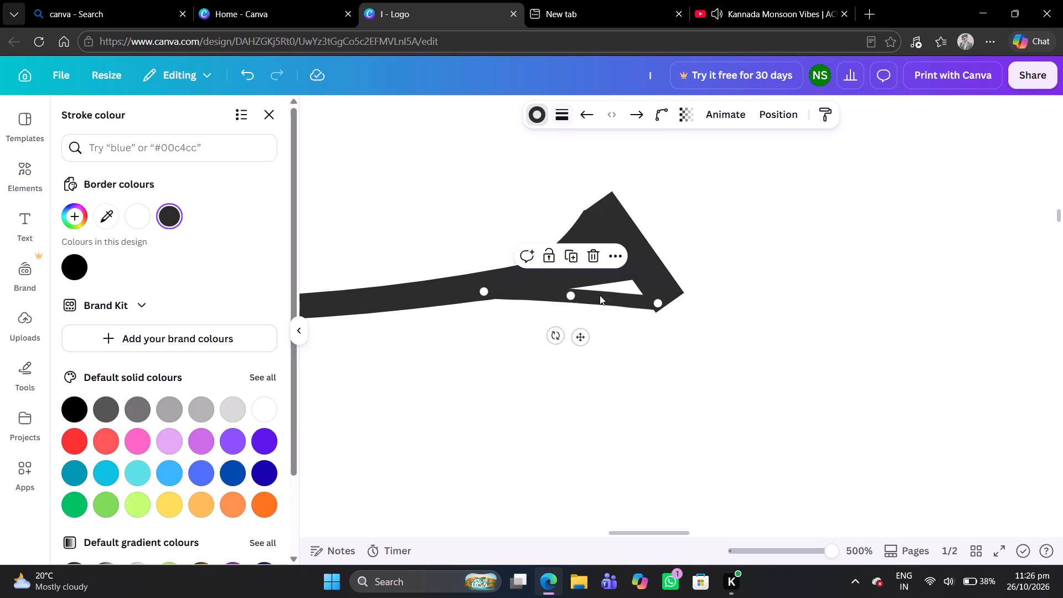
left_click(569, 121)
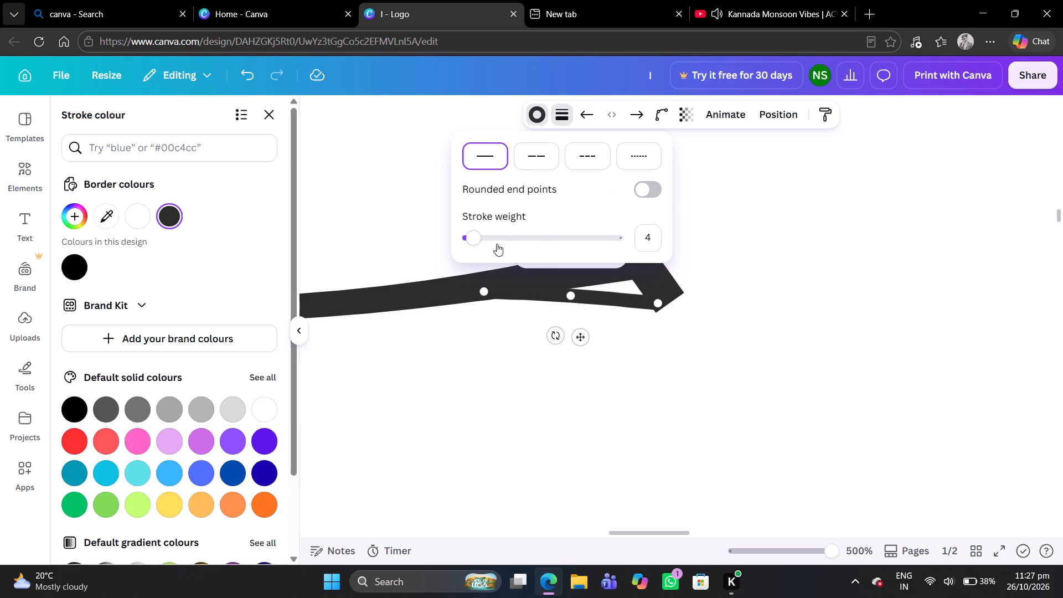
left_click(481, 239)
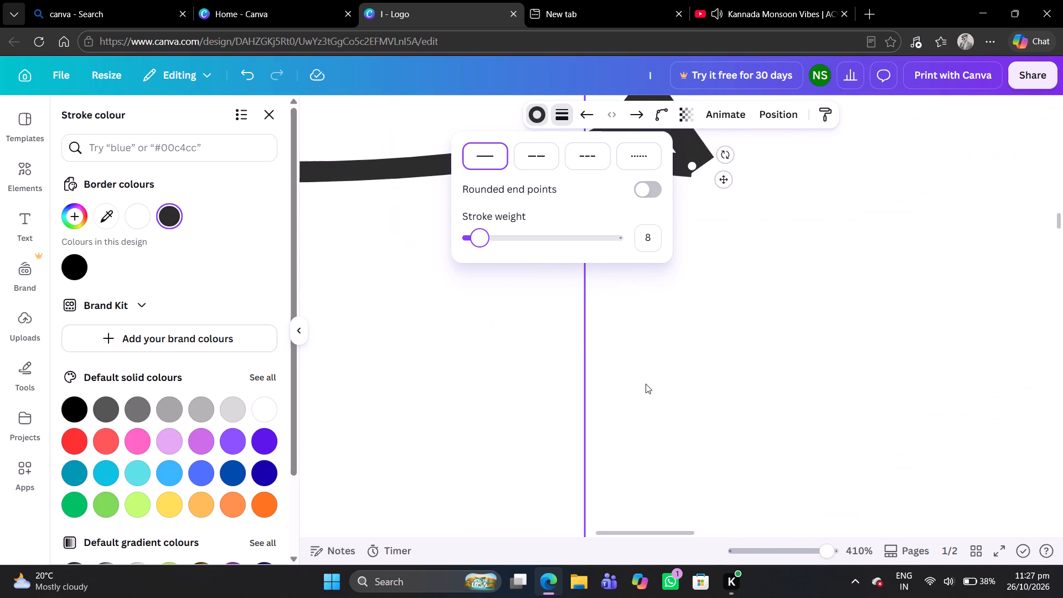
scroll(646, 384, "up", 2)
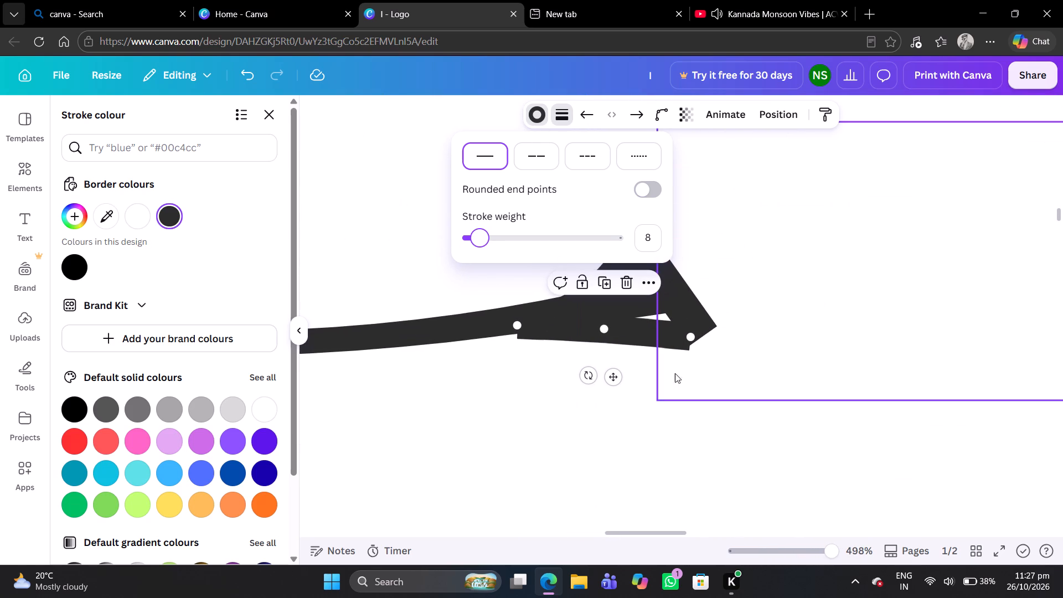
Reduce the stroke weight of the lower line between the terminal and the C's tail to 7.
left_click(482, 243)
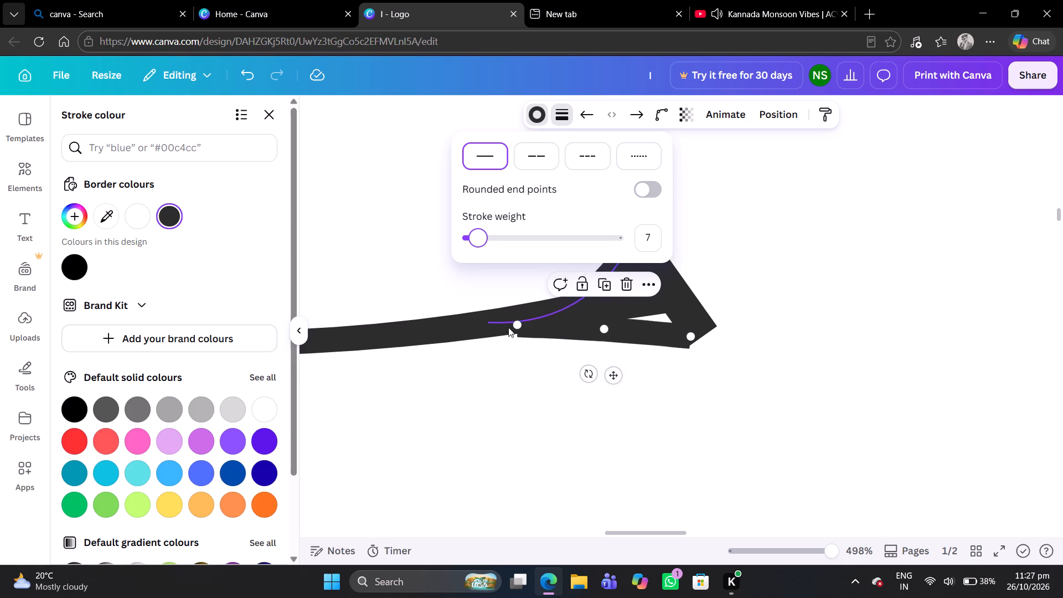
Extend the lower line's inner end further along the C's tail and align its outer end with the terminal's lower end.
left_click_drag(512, 324, 493, 323)
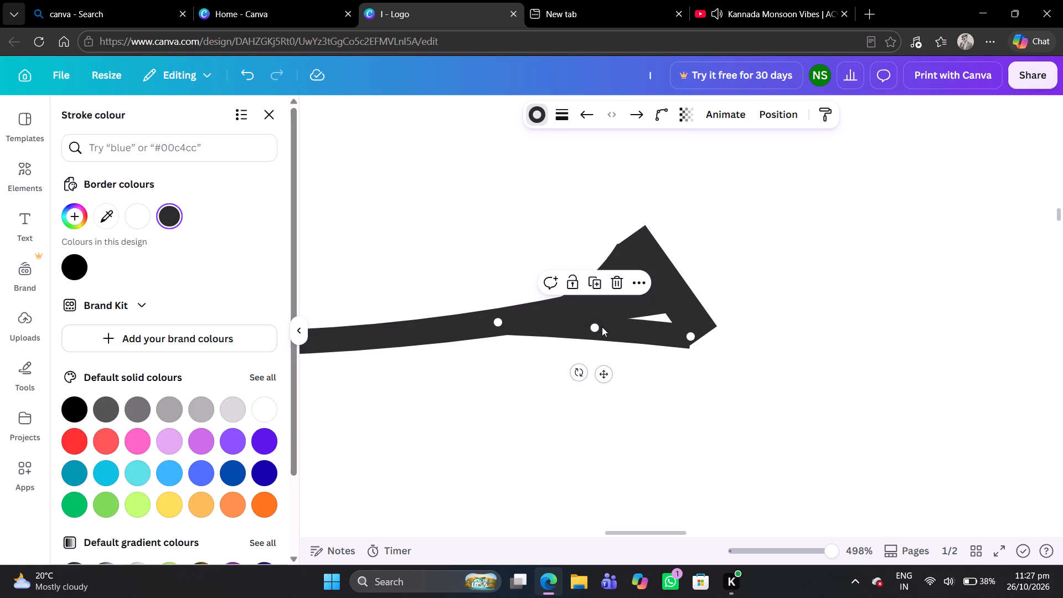
left_click_drag(602, 327, 610, 330)
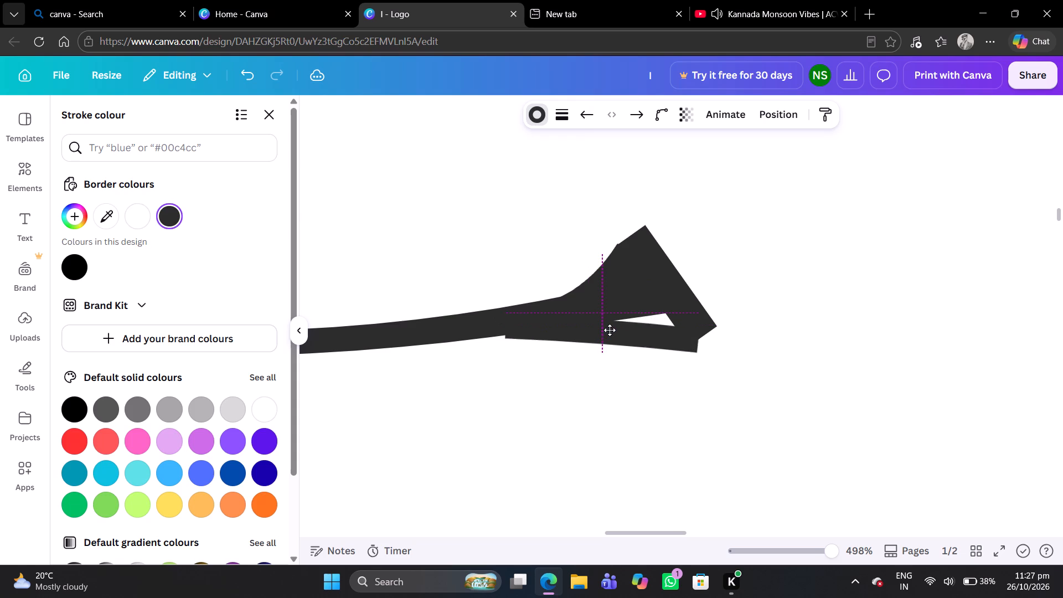
left_click_drag(610, 330, 610, 327)
left_click(696, 333)
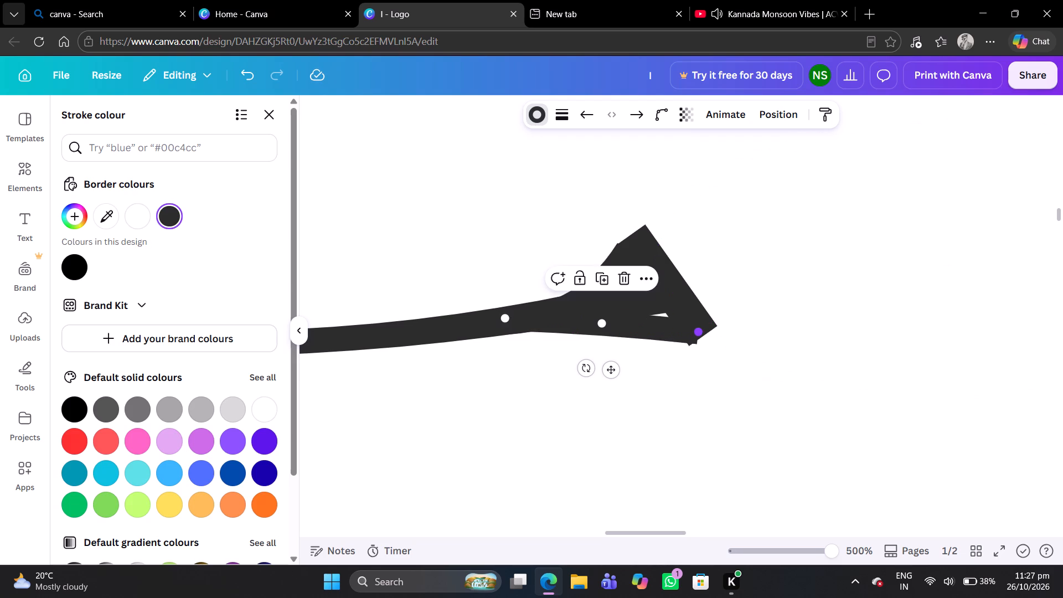
left_click_drag(700, 332, 695, 334)
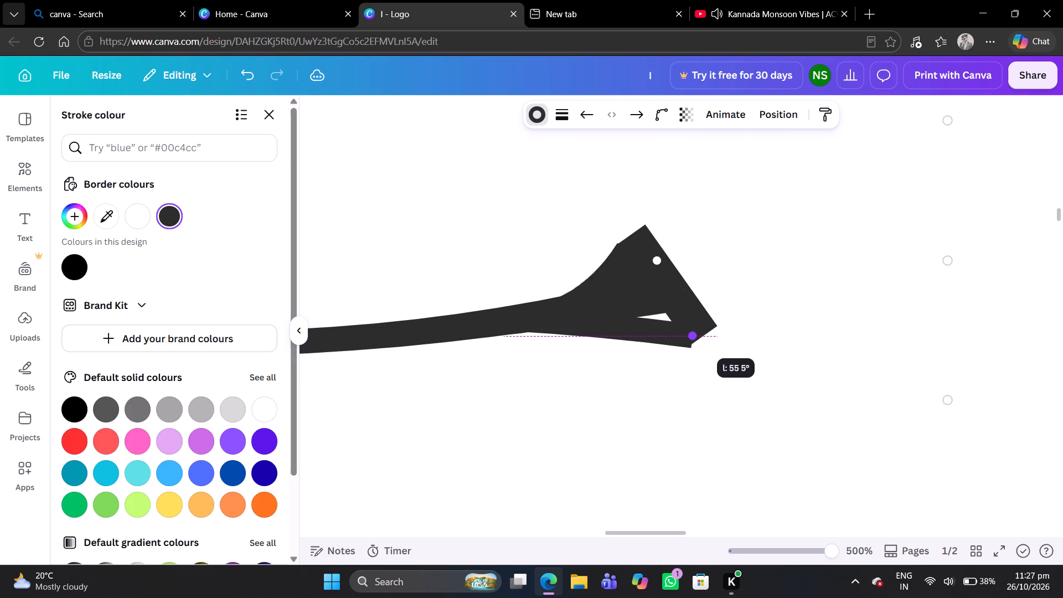
left_click_drag(695, 334, 693, 332)
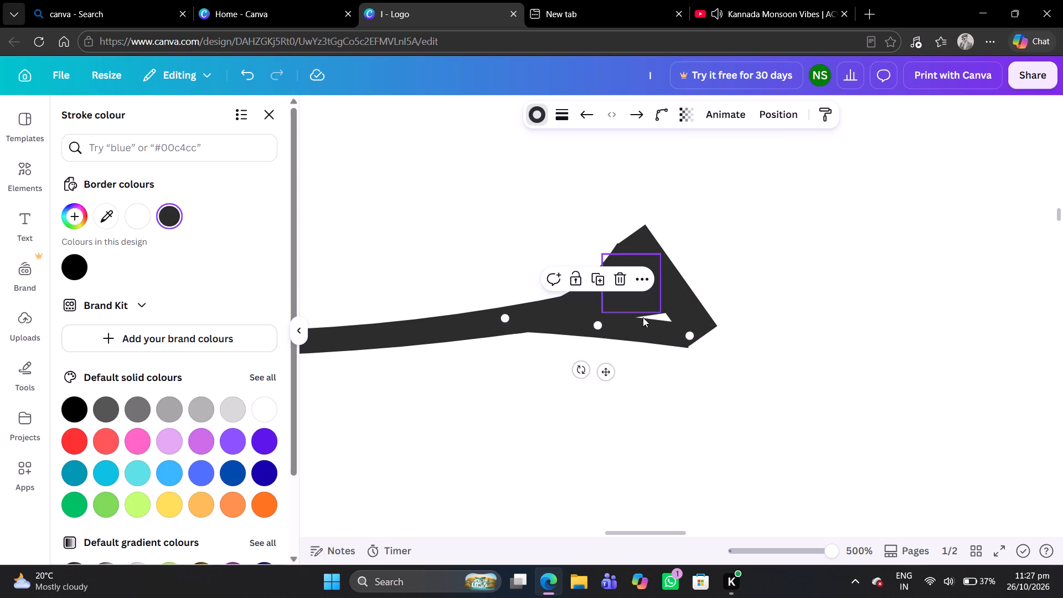
Bend the lower line upward at its midpoint into a concave curve that fills the gap inside the terminal.
left_click(597, 319)
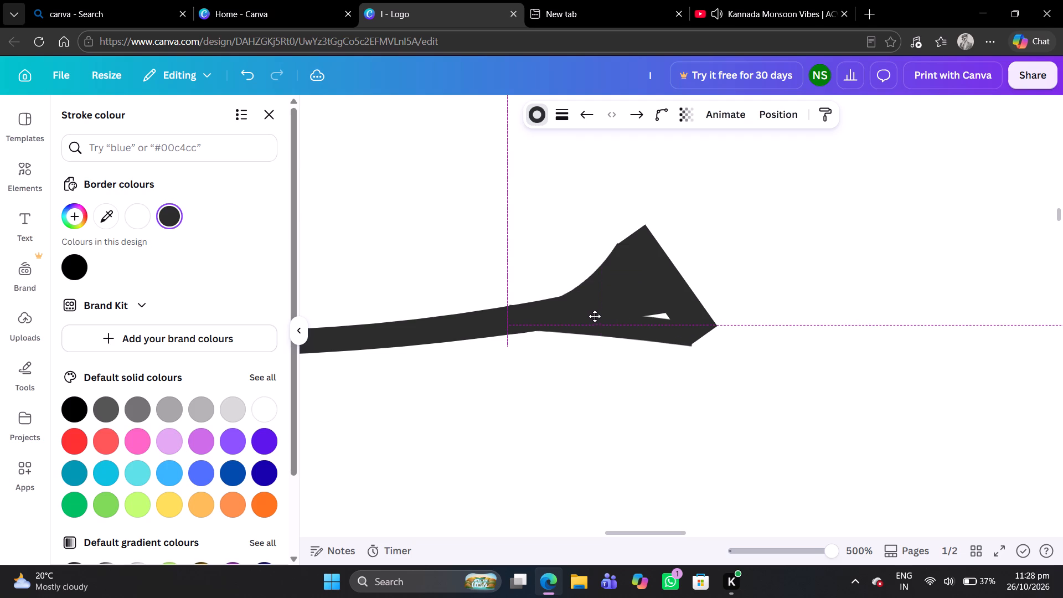
key("ctrl+z")
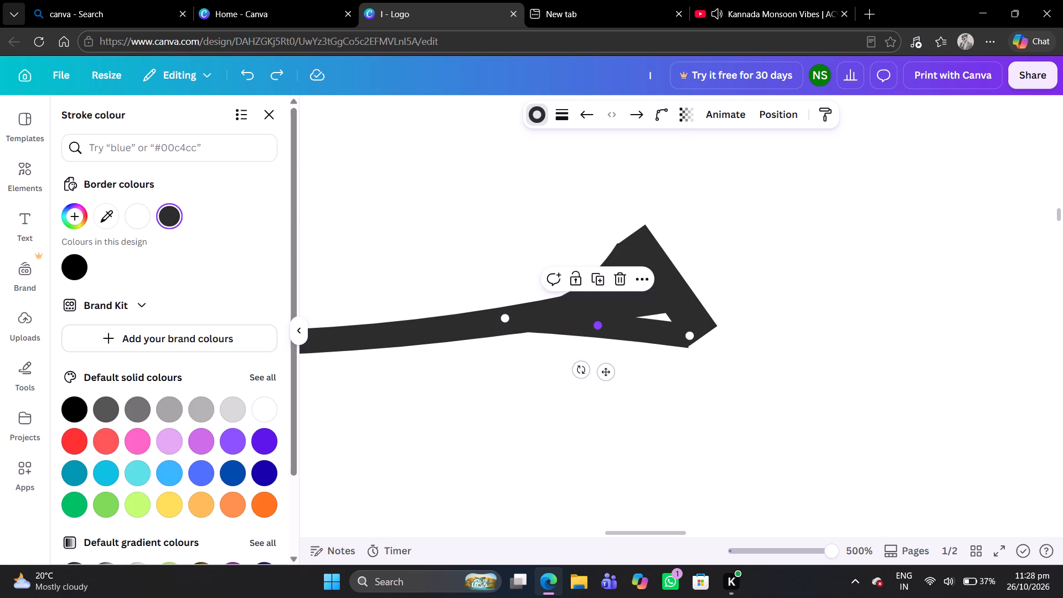
left_click_drag(597, 322, 628, 310)
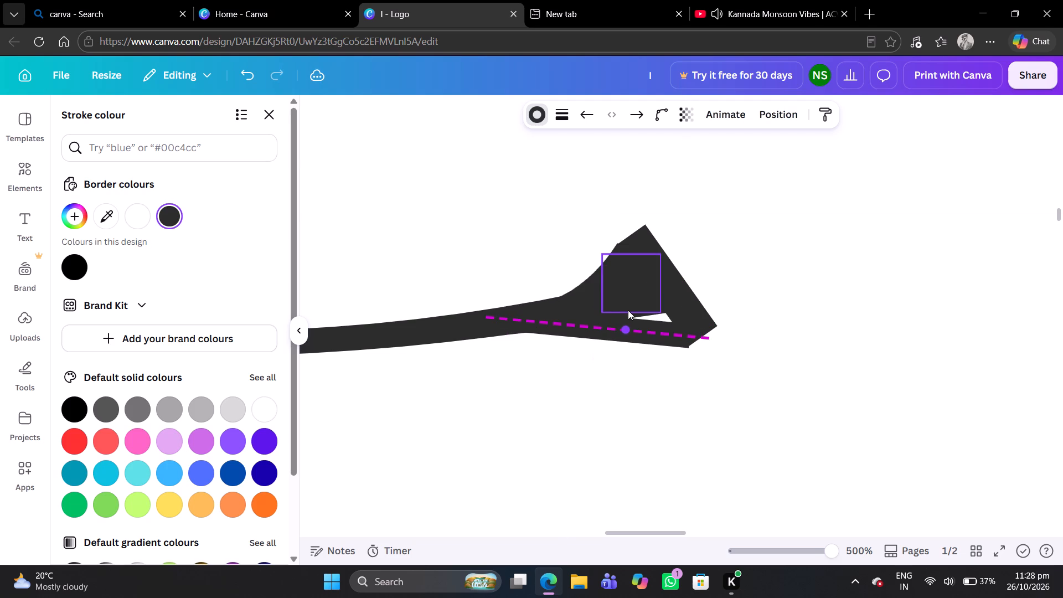
left_click_drag(628, 310, 629, 308)
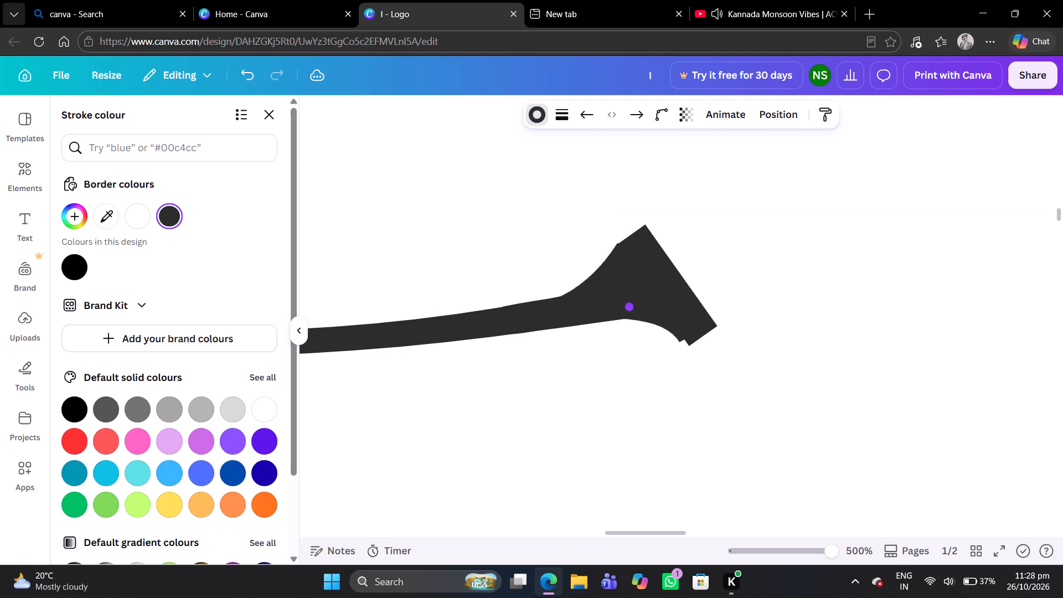
left_click_drag(629, 308, 644, 311)
left_click_drag(644, 311, 646, 310)
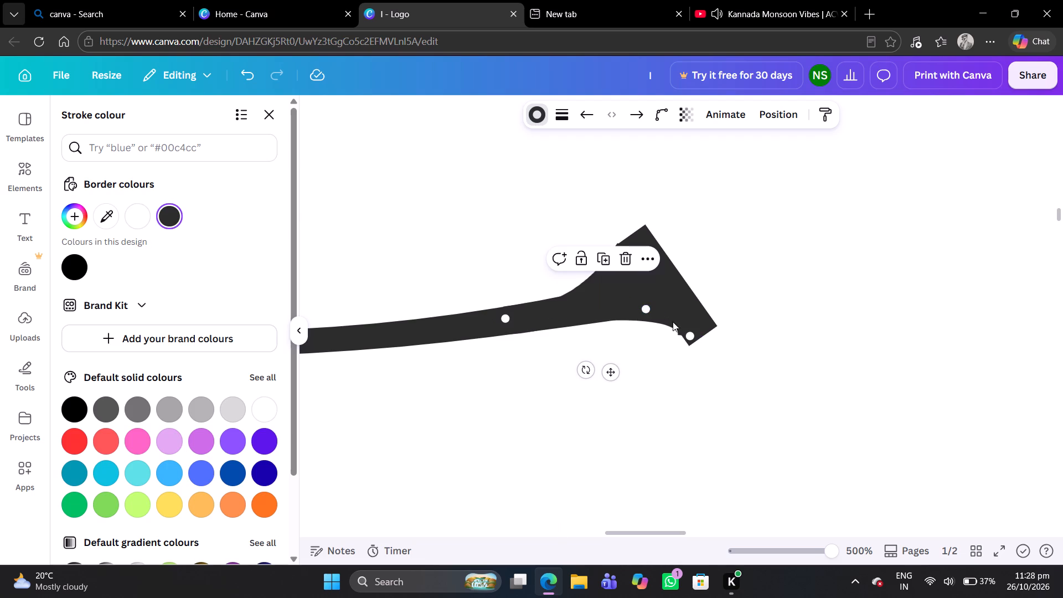
Nudge the whole lower curve slightly outward so that its end blends into the terminal's lower corner.
left_click_drag(685, 329, 690, 332)
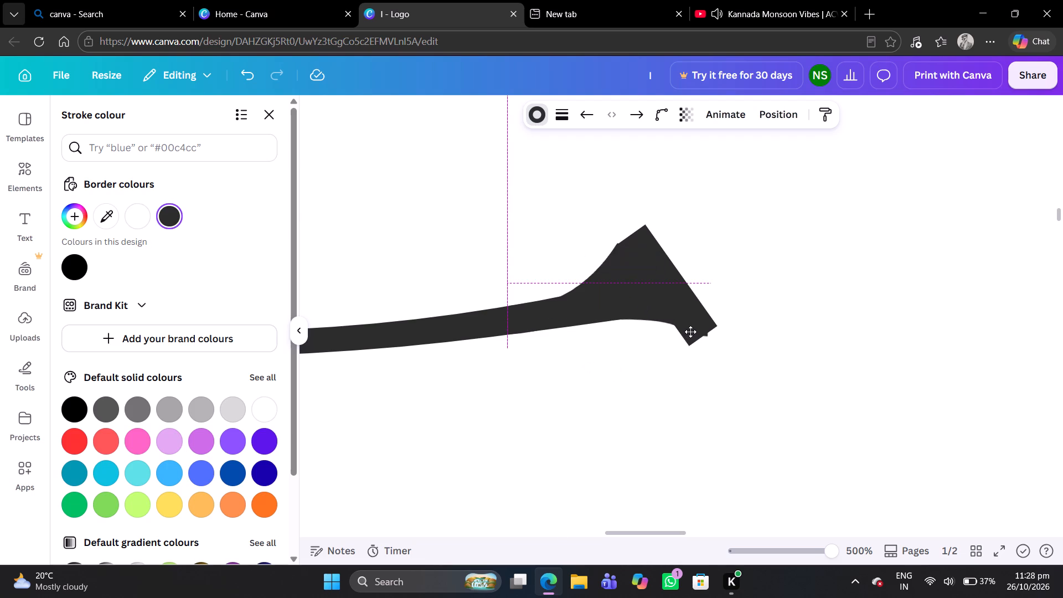
left_click_drag(690, 332, 689, 327)
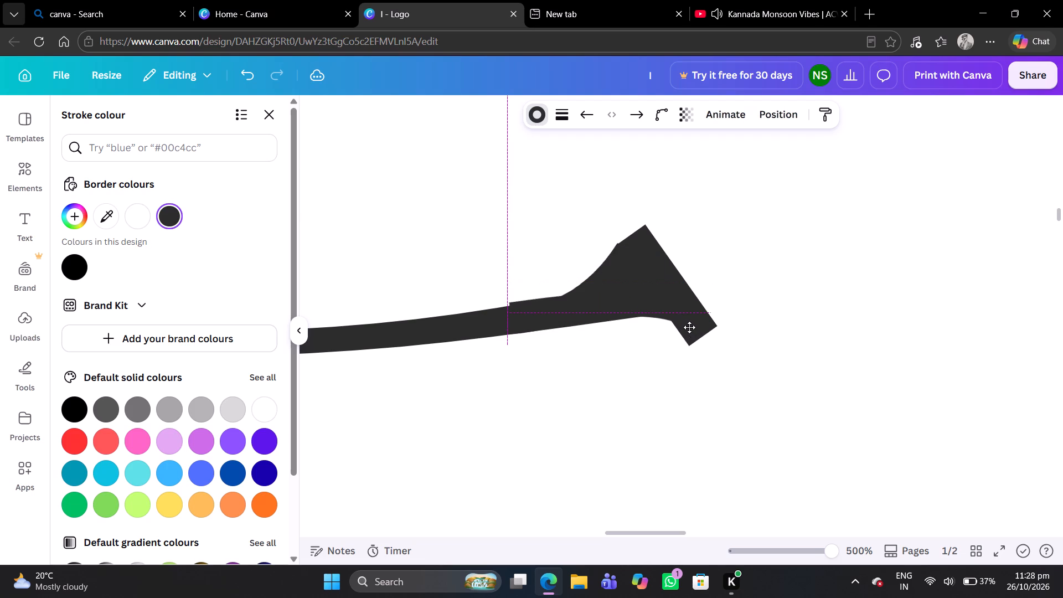
left_click_drag(689, 327, 688, 329)
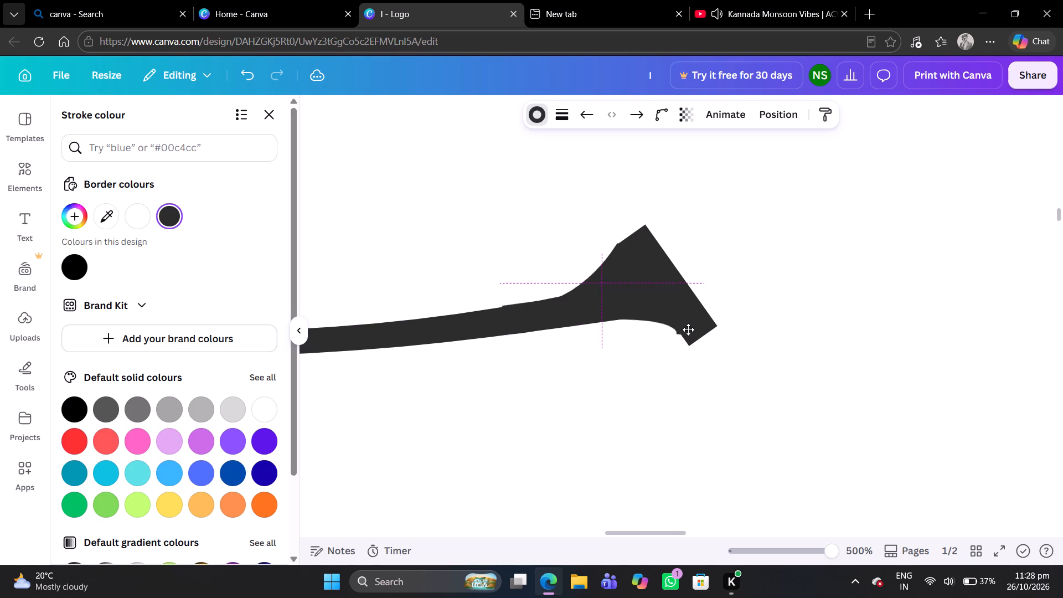
left_click_drag(688, 329, 690, 329)
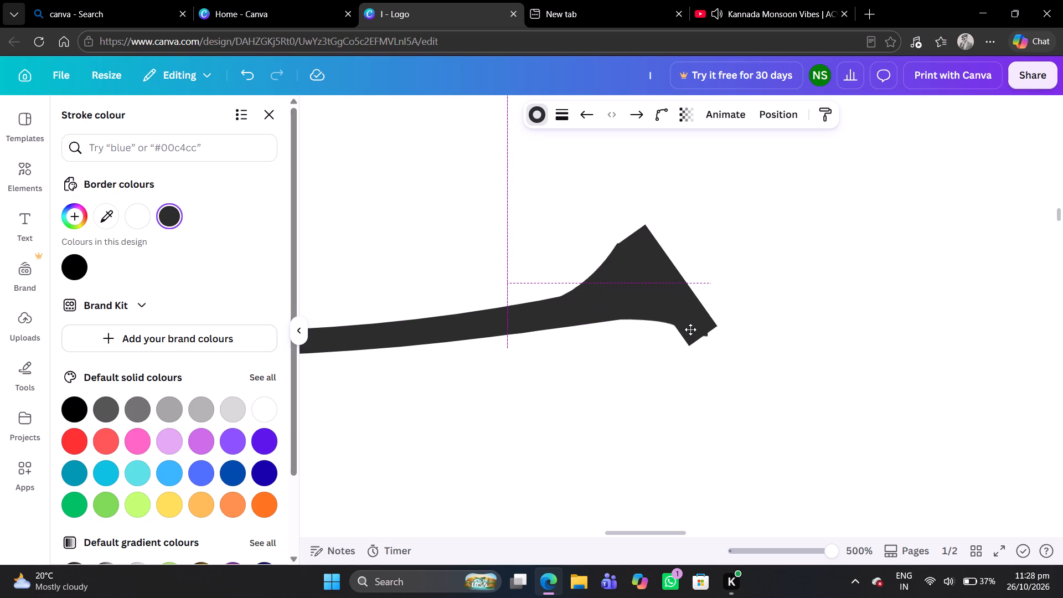
left_click_drag(690, 329, 690, 330)
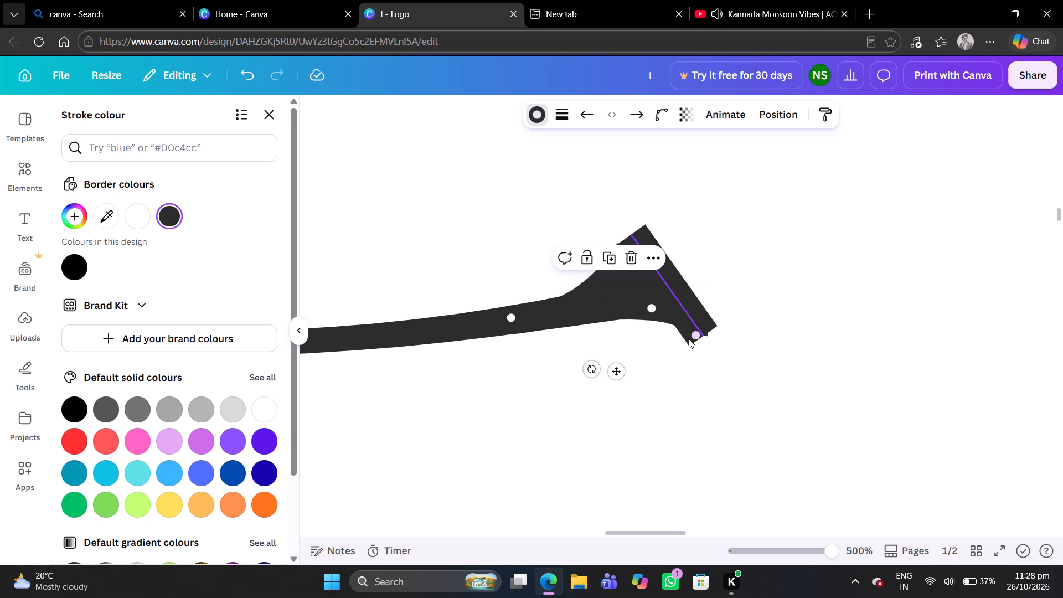
left_click(688, 339)
left_click(700, 337)
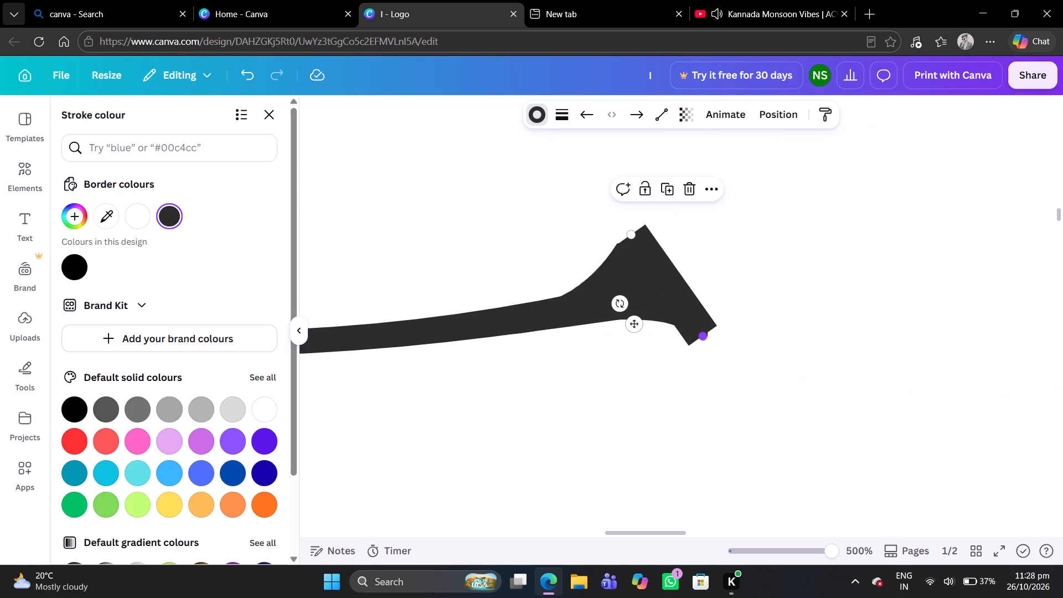
left_click(493, 419)
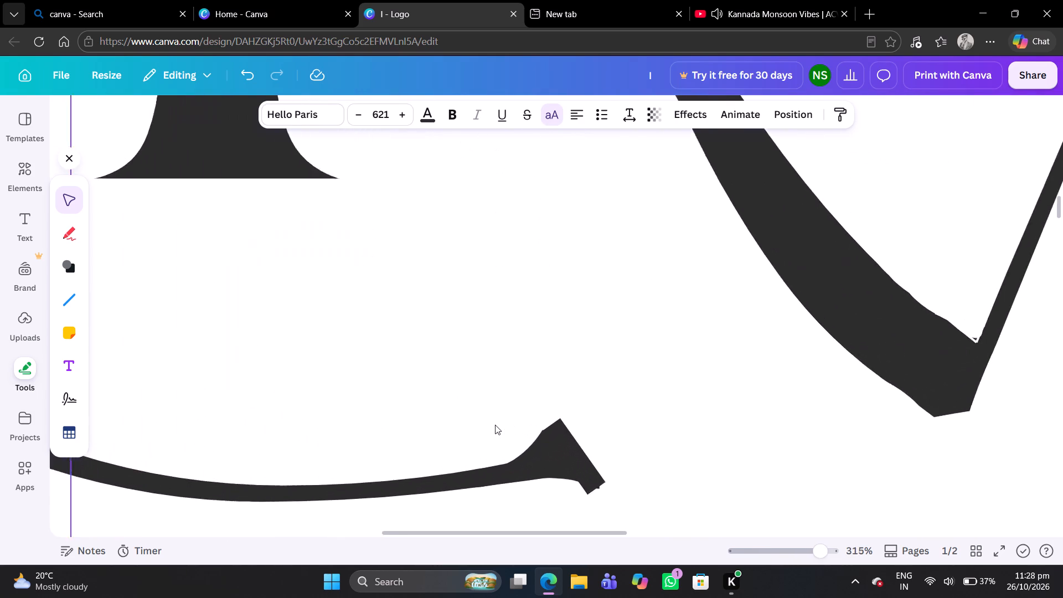
Pull the outer end of the lower curve slightly inward and up at the terminal, for a length of about 55.
scroll(594, 472, "down", 1)
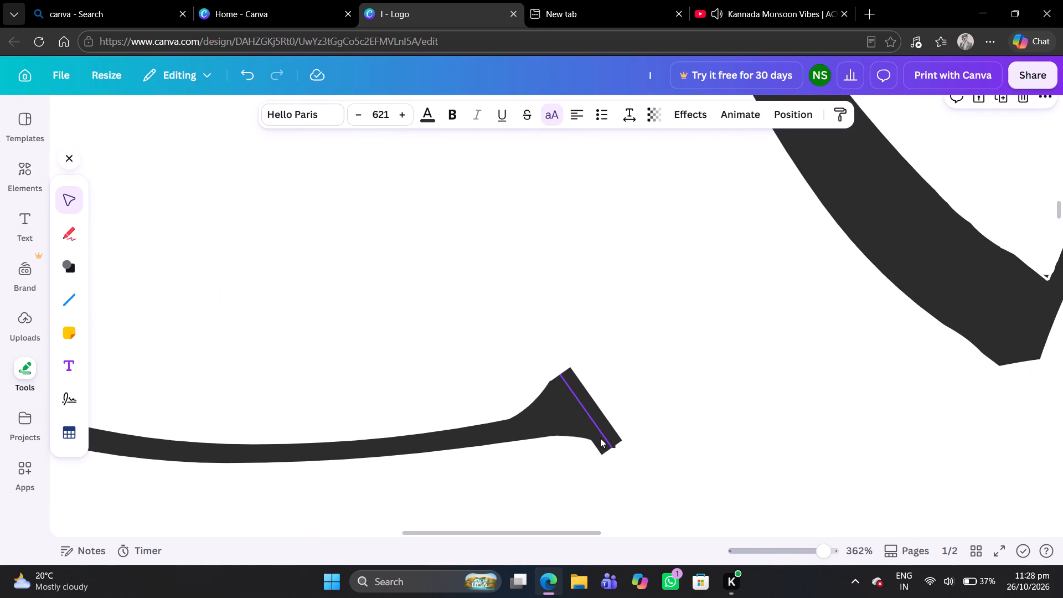
left_click(600, 438)
left_click_drag(620, 441, 613, 441)
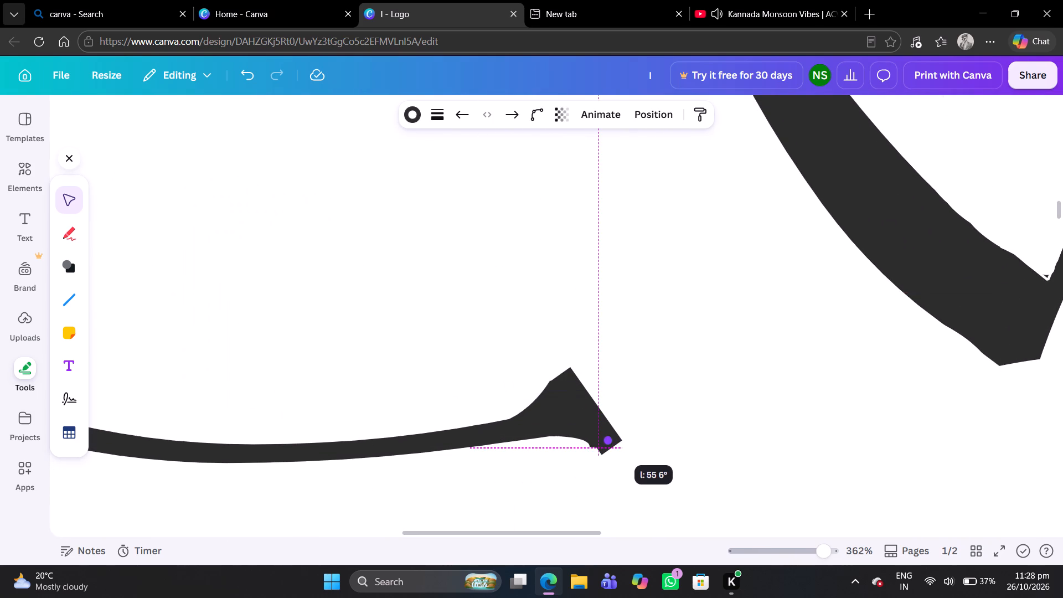
left_click_drag(613, 441, 614, 444)
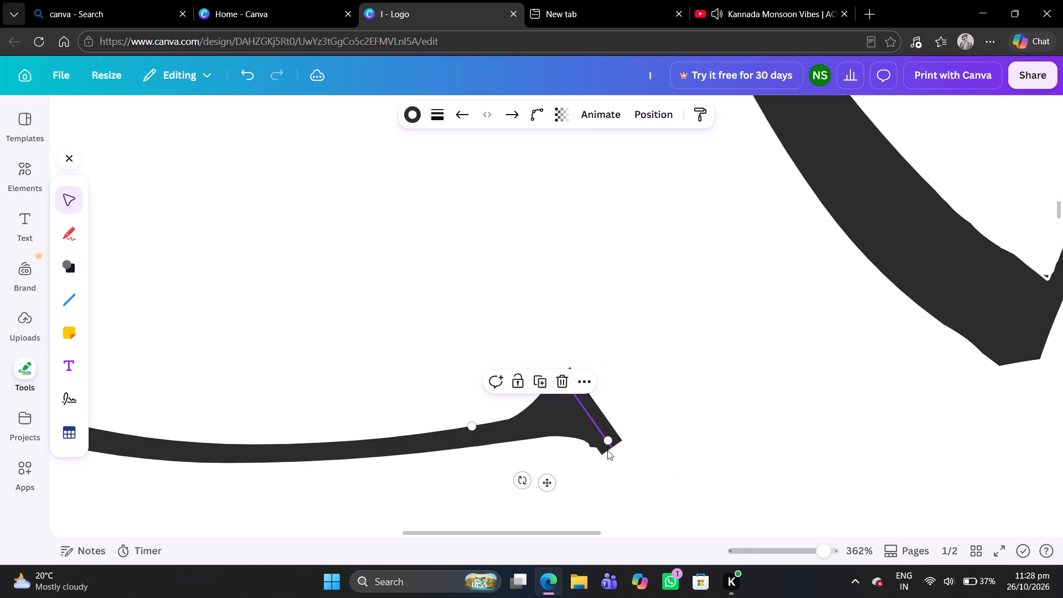
Move the lower end of the straight terminal line inward toward the C's tail so the terminal stands steeper.
left_click(603, 446)
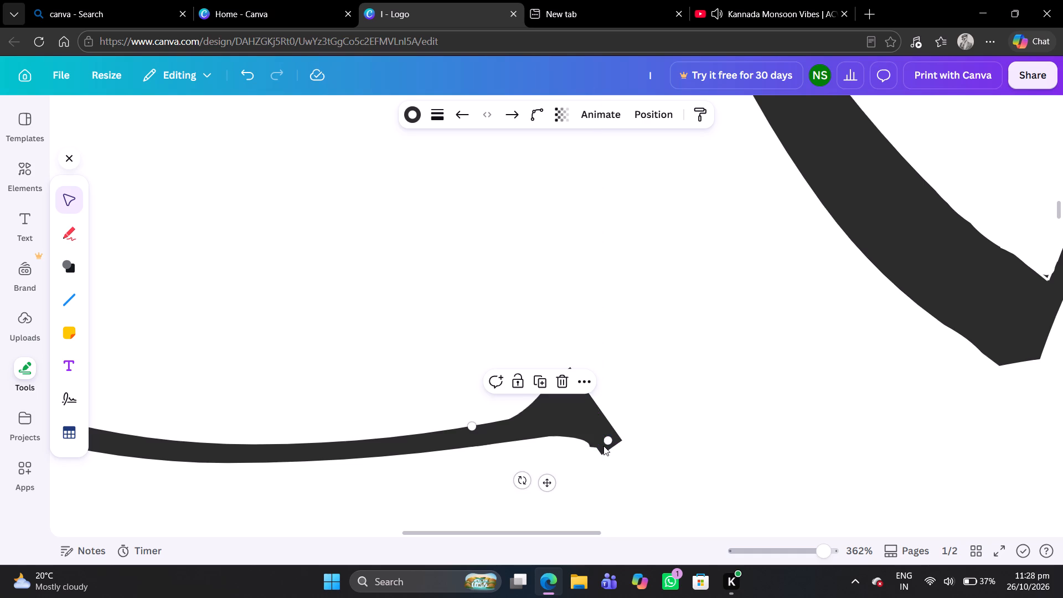
left_click(603, 450)
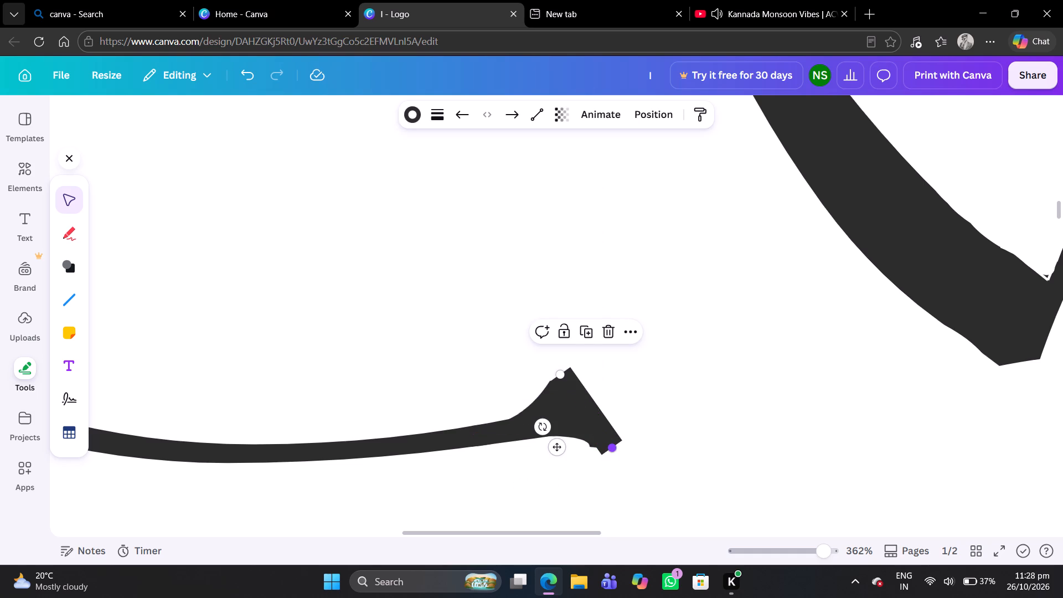
left_click_drag(611, 448, 601, 447)
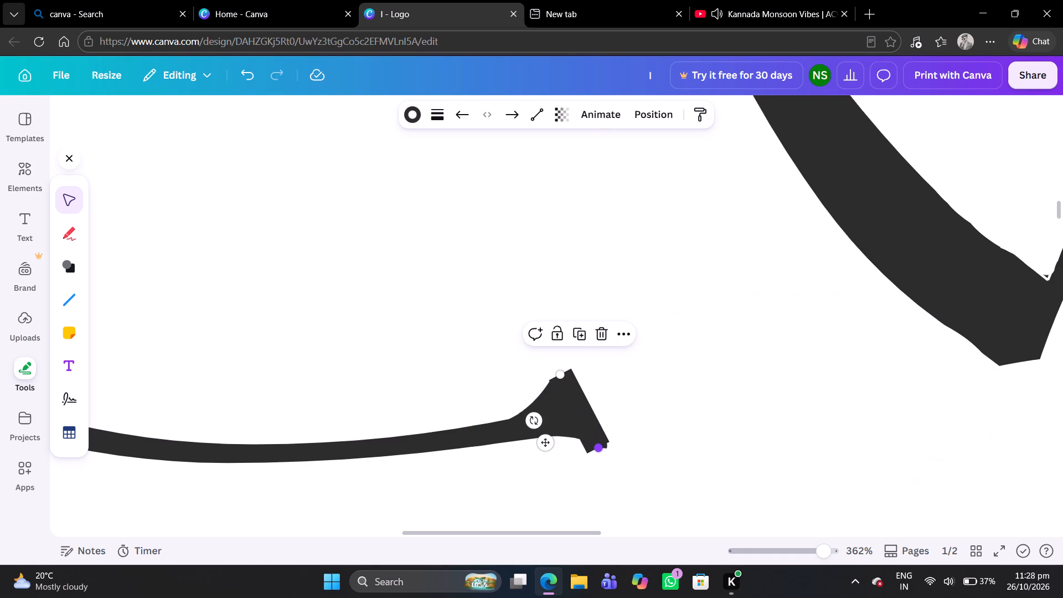
left_click(596, 443)
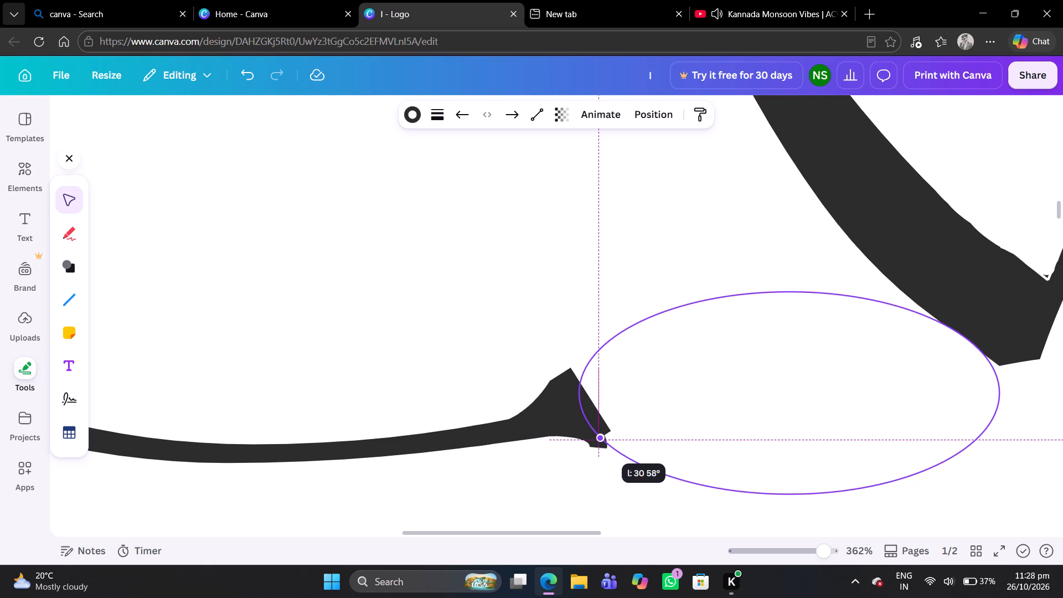
Reposition the outer end of the lower curve to meet the bottom of the steeper terminal line.
left_click(560, 427)
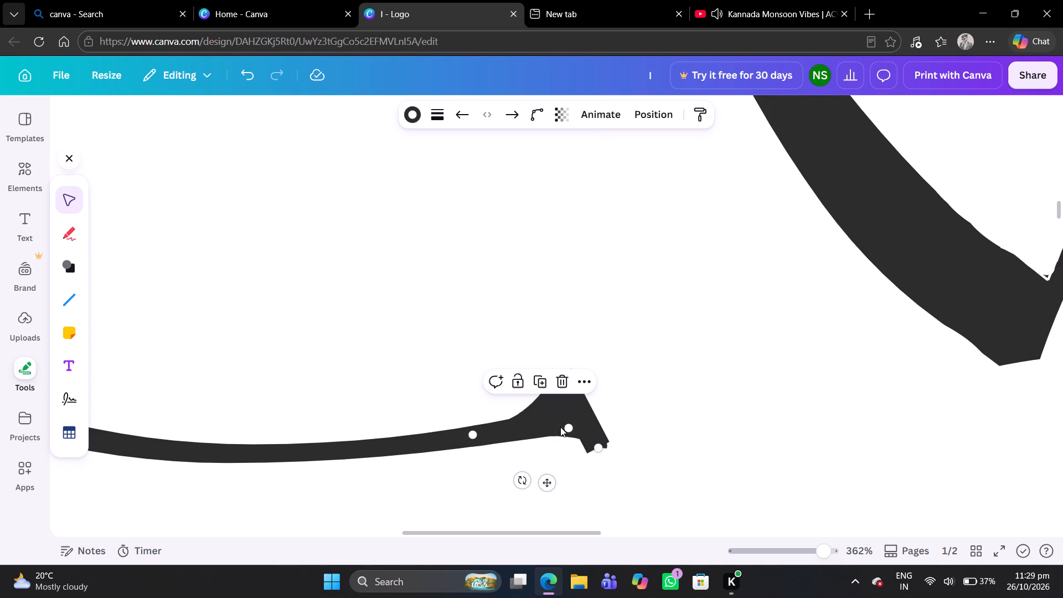
left_click_drag(598, 450, 589, 447)
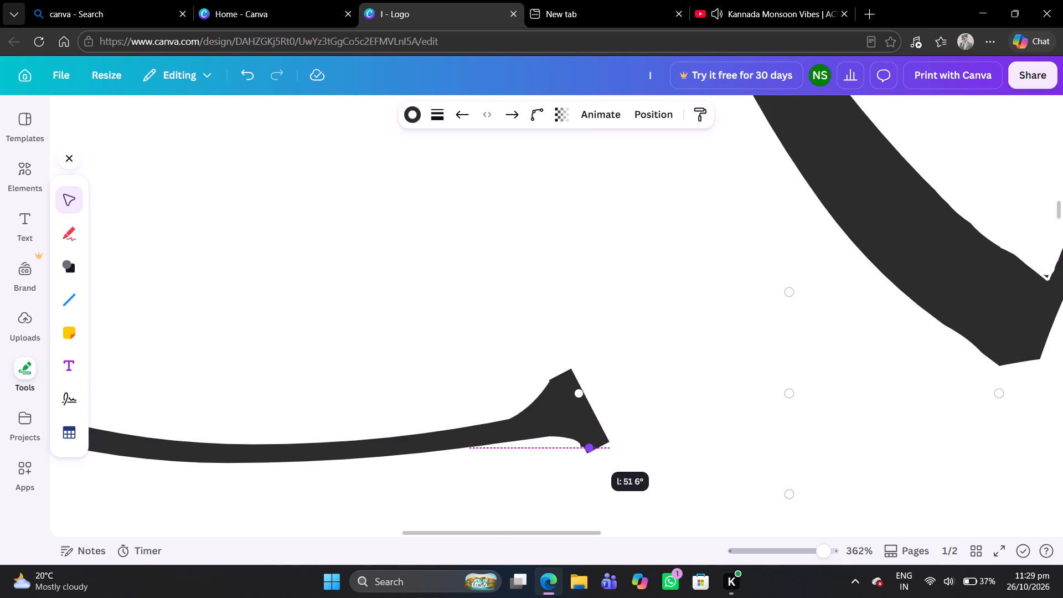
left_click_drag(589, 447, 590, 448)
left_click_drag(590, 448, 593, 450)
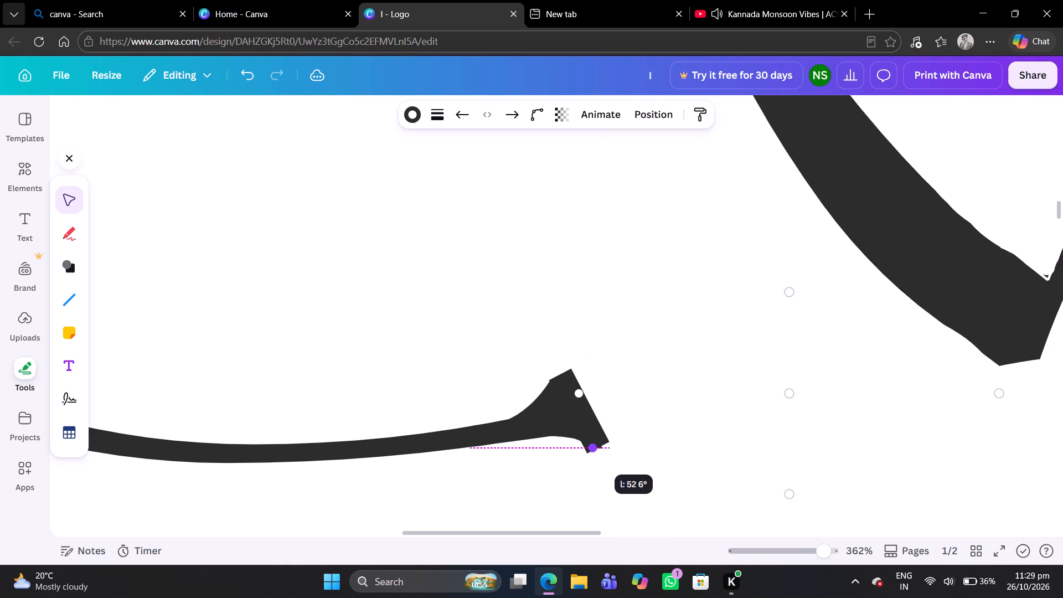
left_click_drag(593, 450, 590, 453)
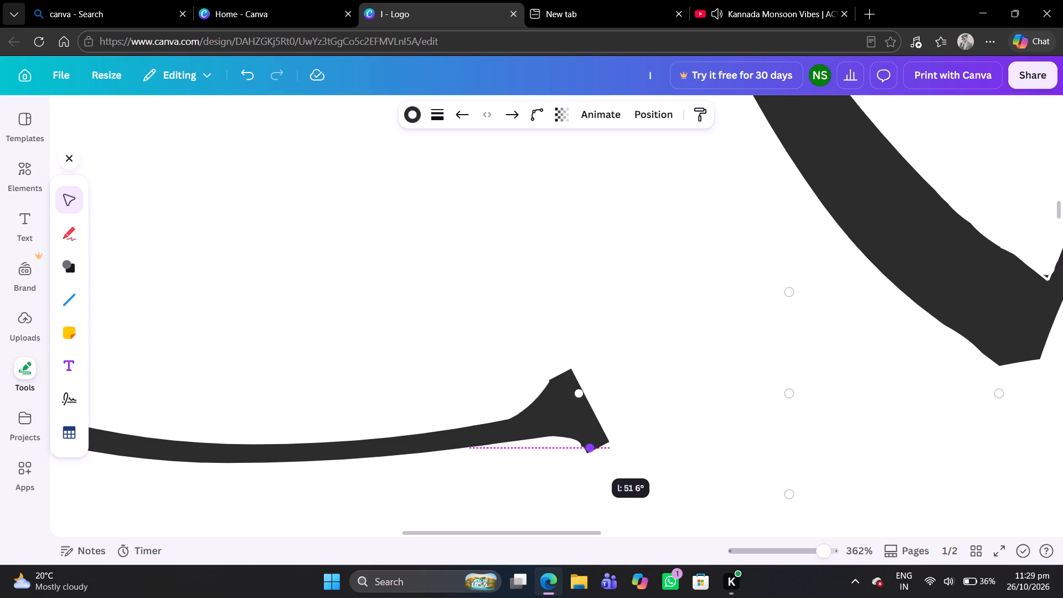
left_click_drag(590, 453, 592, 455)
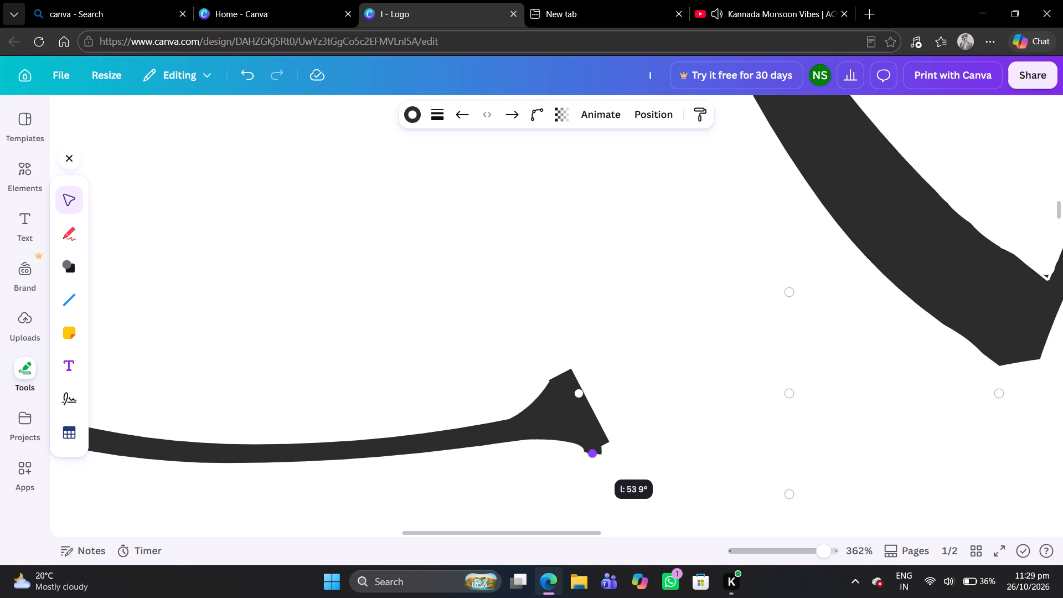
left_click_drag(592, 455, 595, 455)
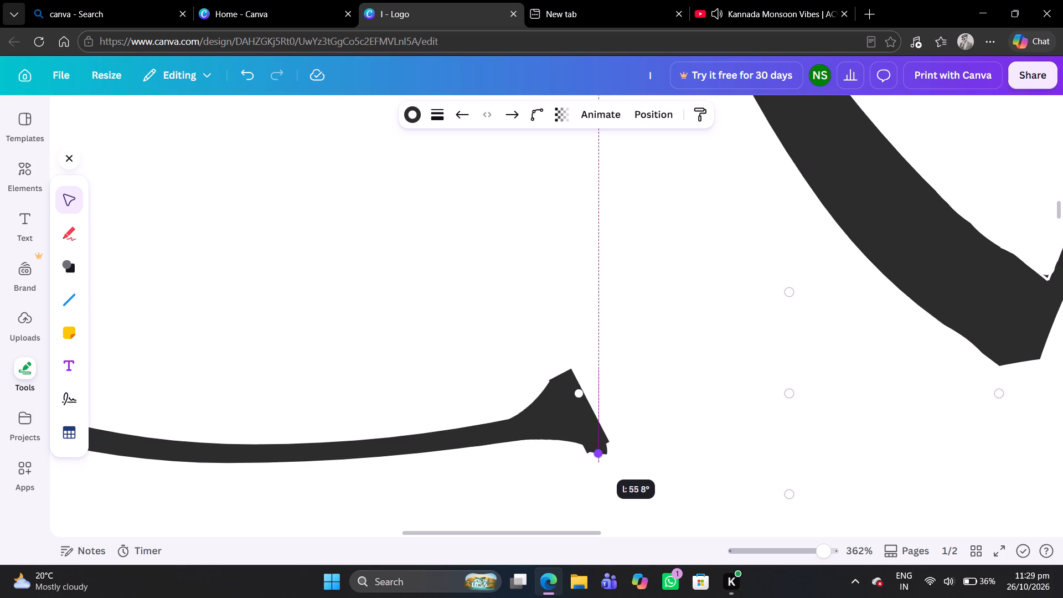
left_click_drag(595, 455, 594, 459)
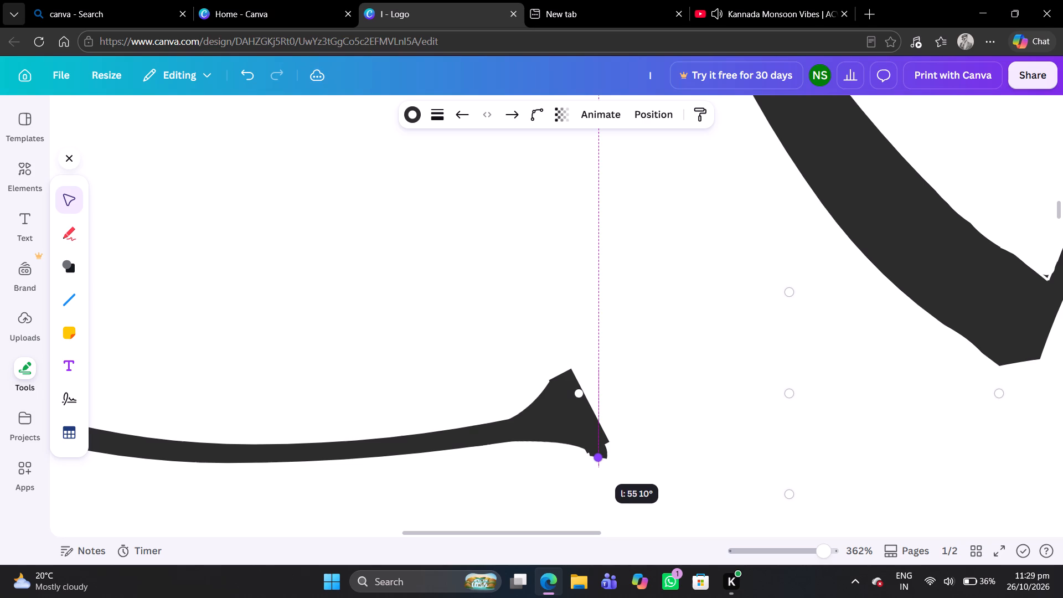
left_click_drag(594, 459, 594, 456)
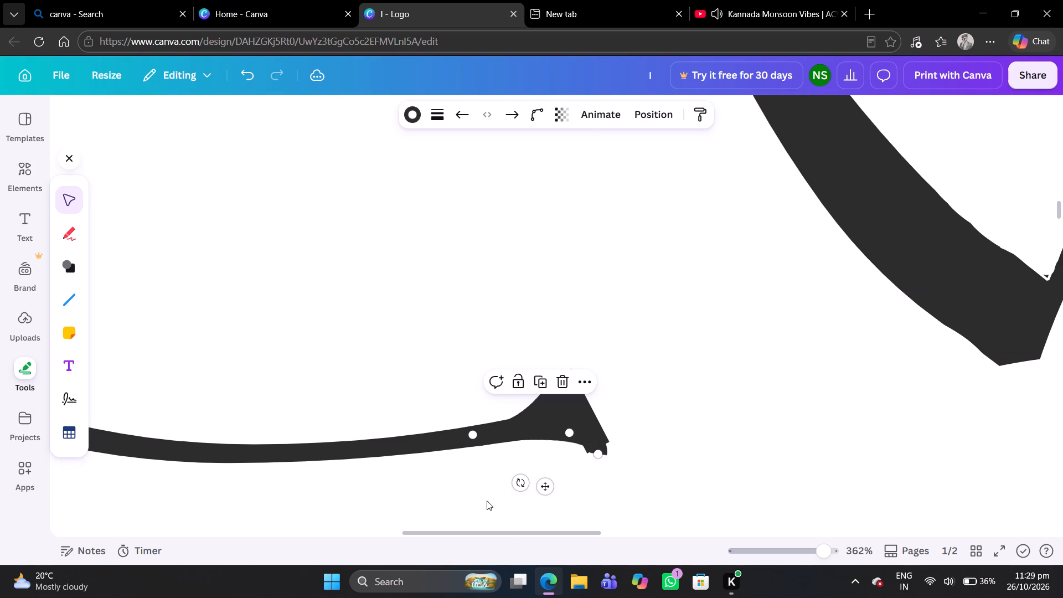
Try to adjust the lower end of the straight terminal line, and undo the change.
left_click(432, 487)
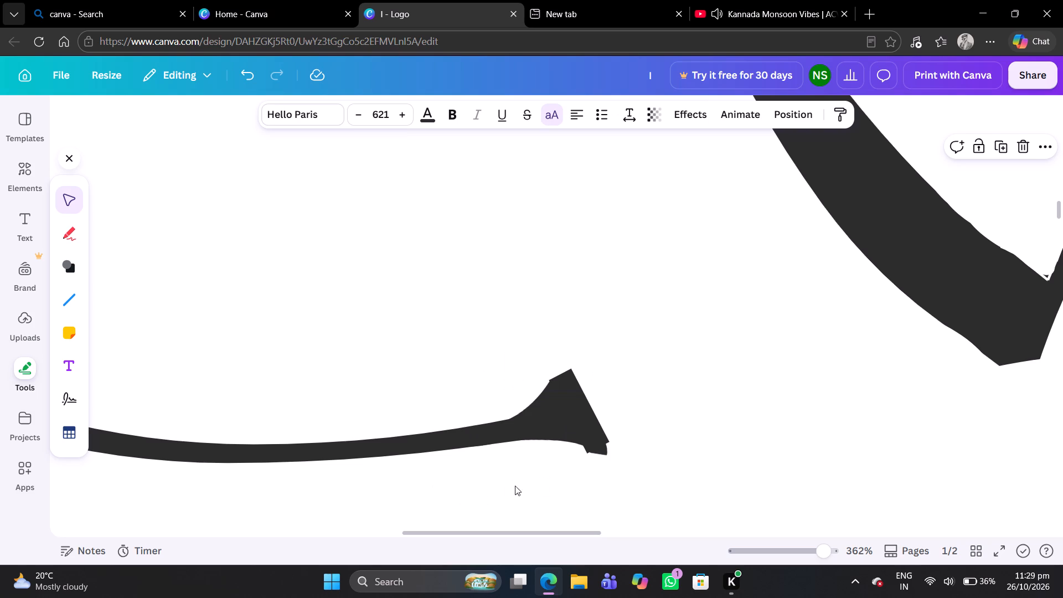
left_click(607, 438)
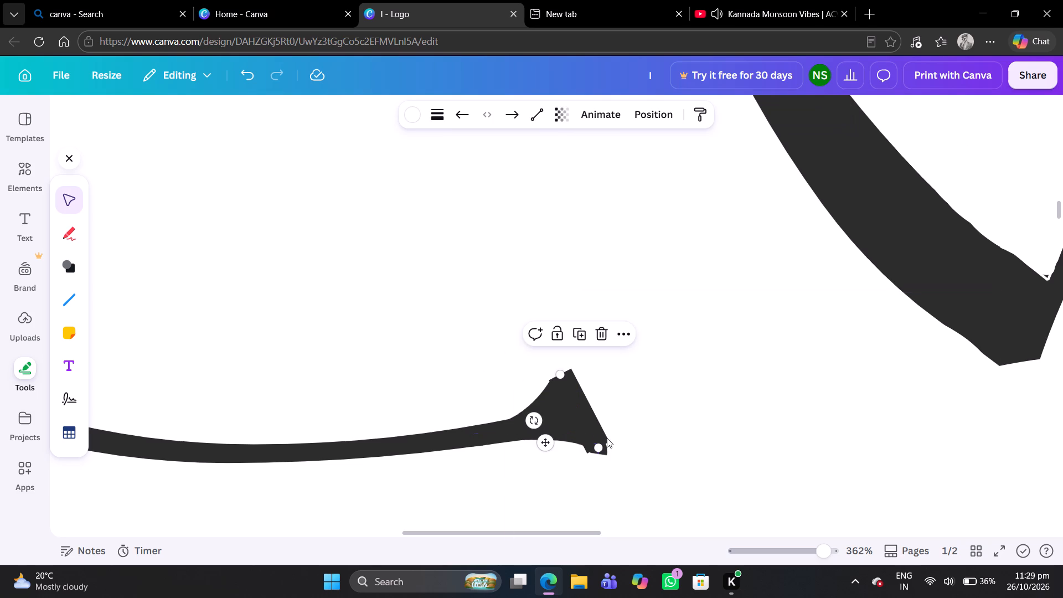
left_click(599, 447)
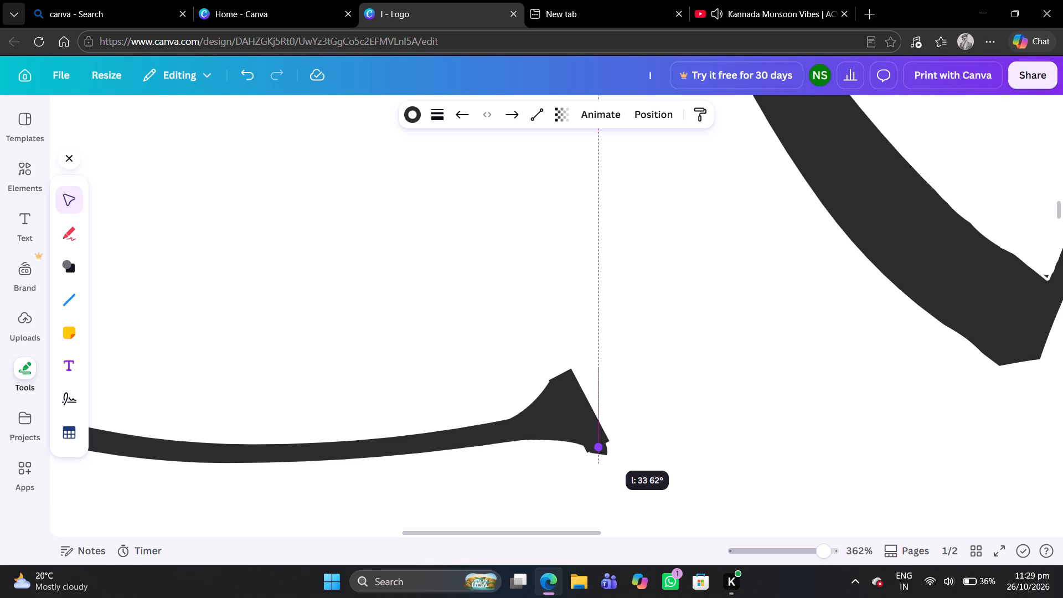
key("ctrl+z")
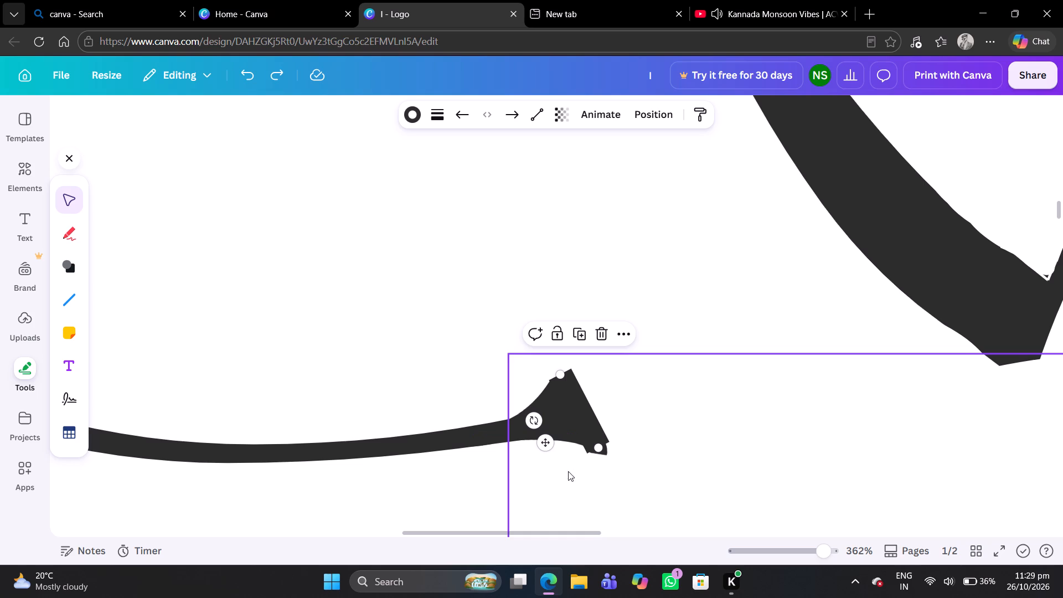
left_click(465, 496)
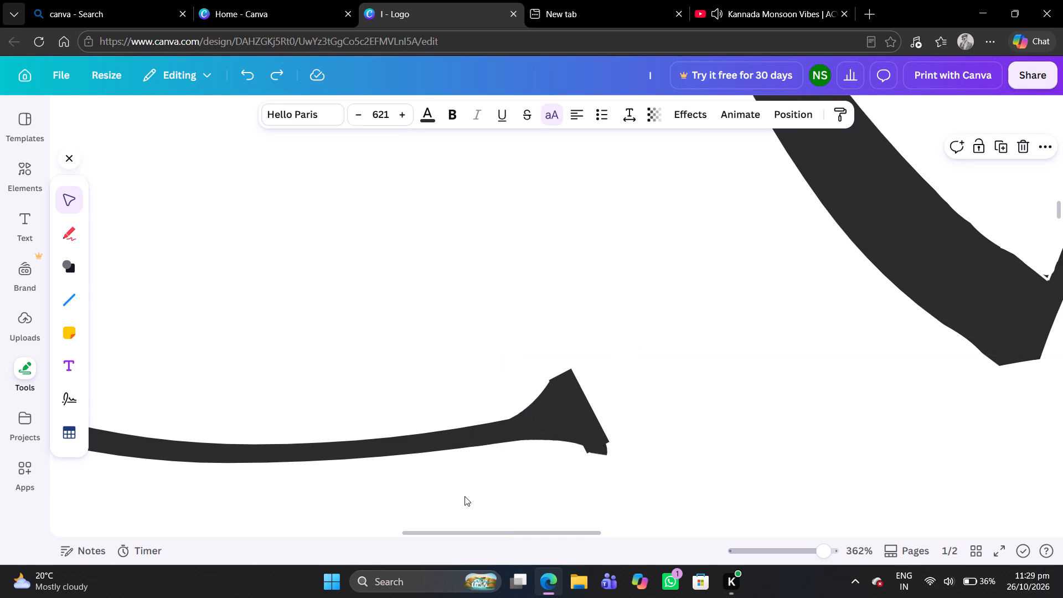
Insert a square shape and shrink it to a small rectangle about 31 wide and 25 high.
left_click(73, 281)
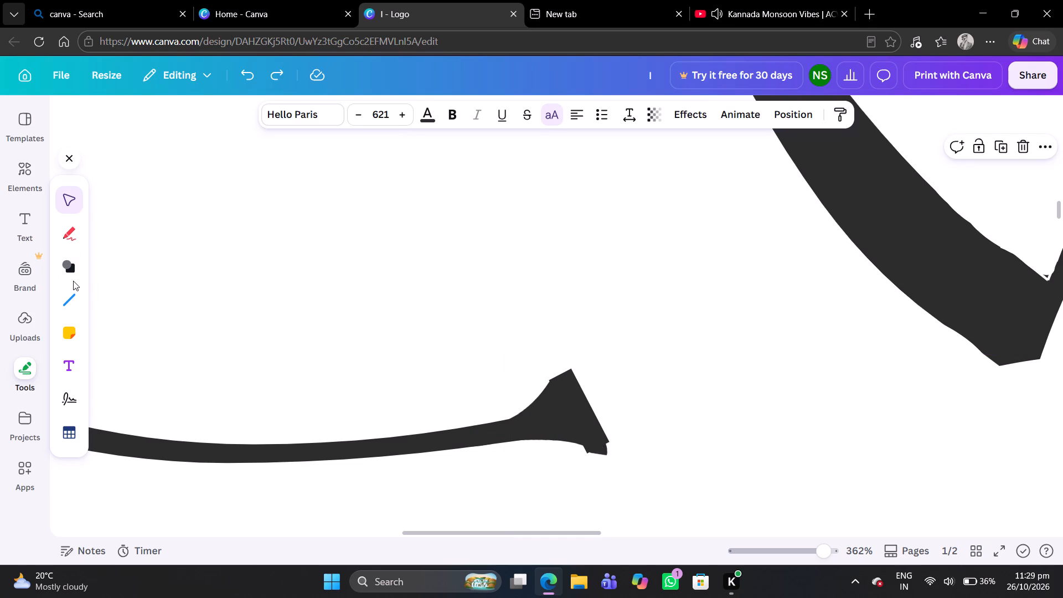
left_click(74, 261)
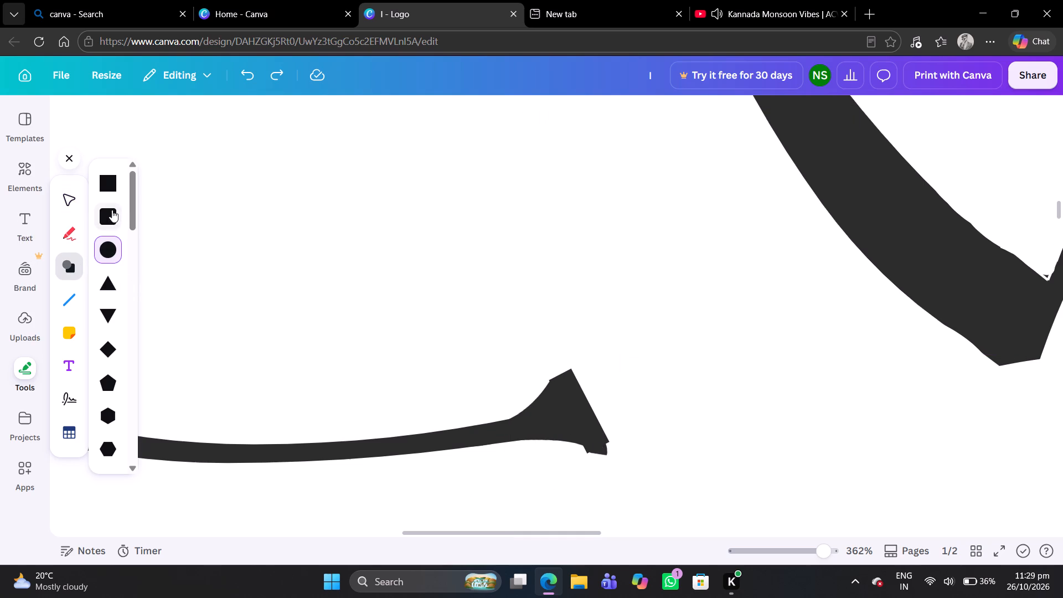
left_click(105, 178)
left_click(293, 194)
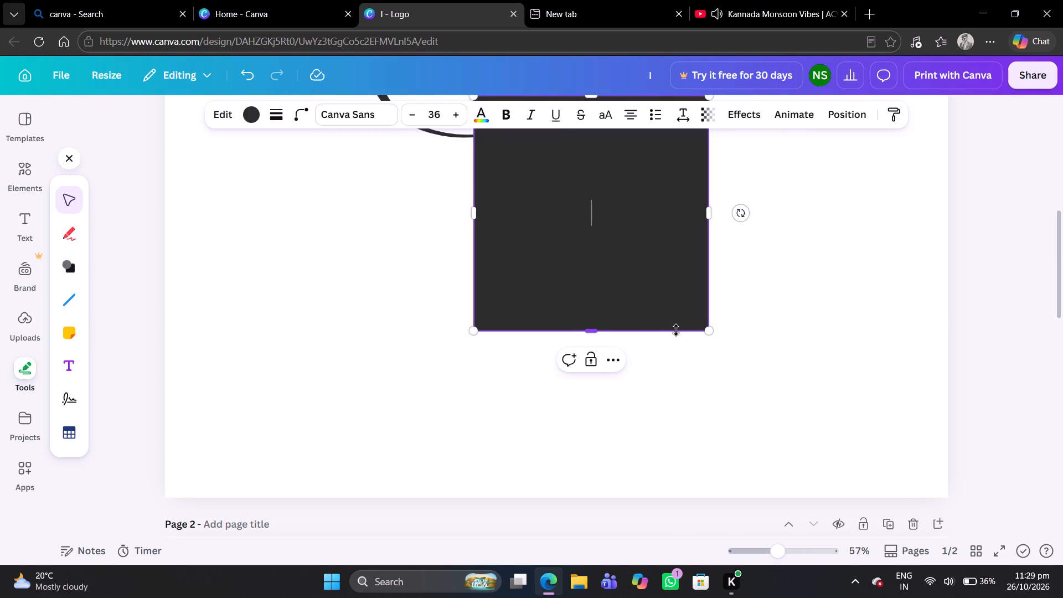
left_click_drag(710, 333, 556, 187)
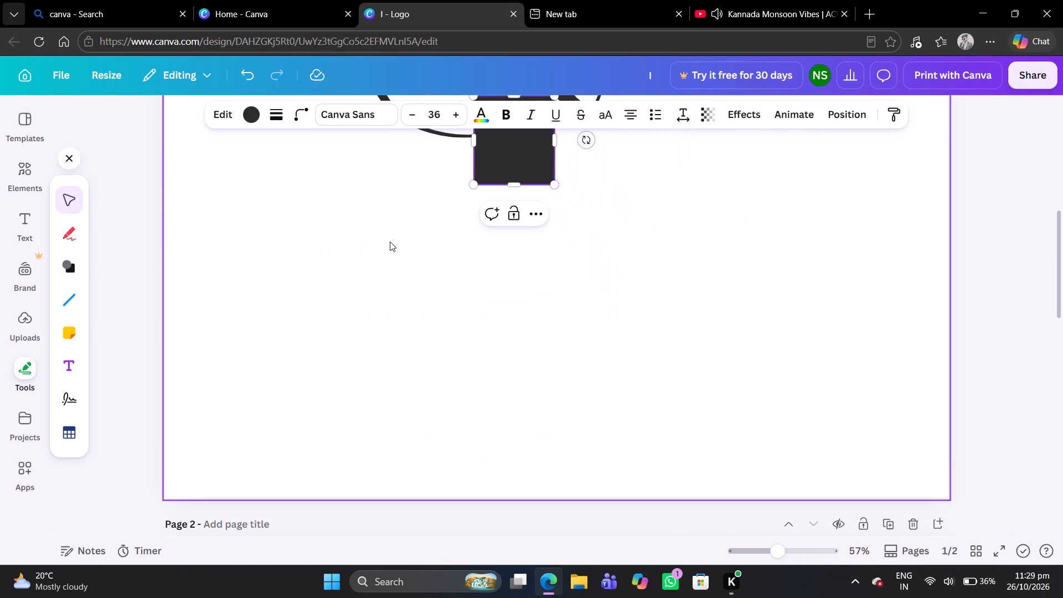
scroll(390, 241, "up", 2)
left_click_drag(553, 359, 507, 307)
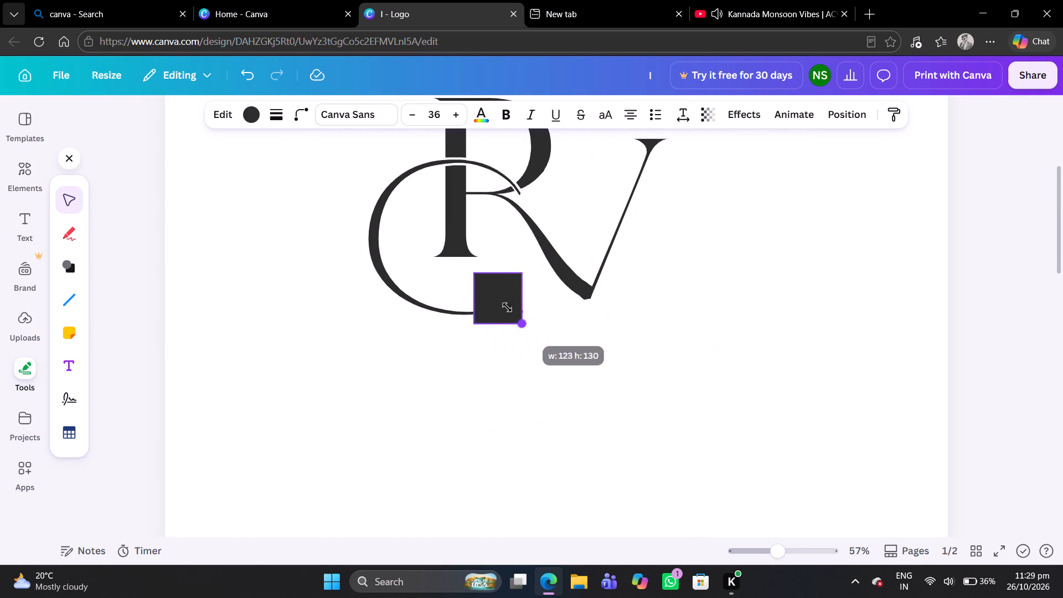
left_click_drag(507, 307, 484, 280)
left_click(479, 277)
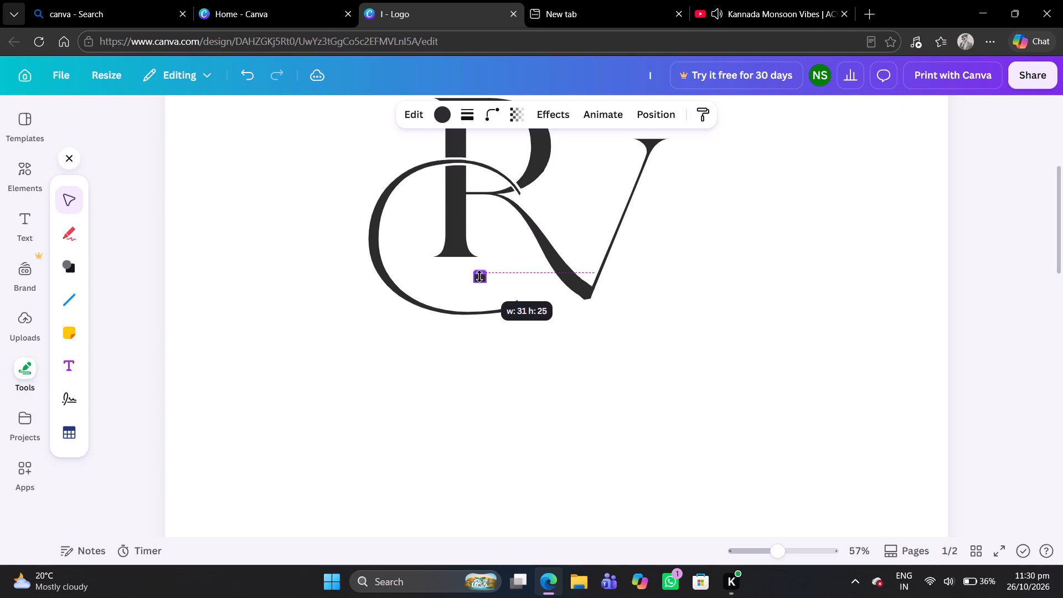
Move the small rectangle just below the C's terminal and colour it white (#ffffff).
scroll(479, 276, "left", 1)
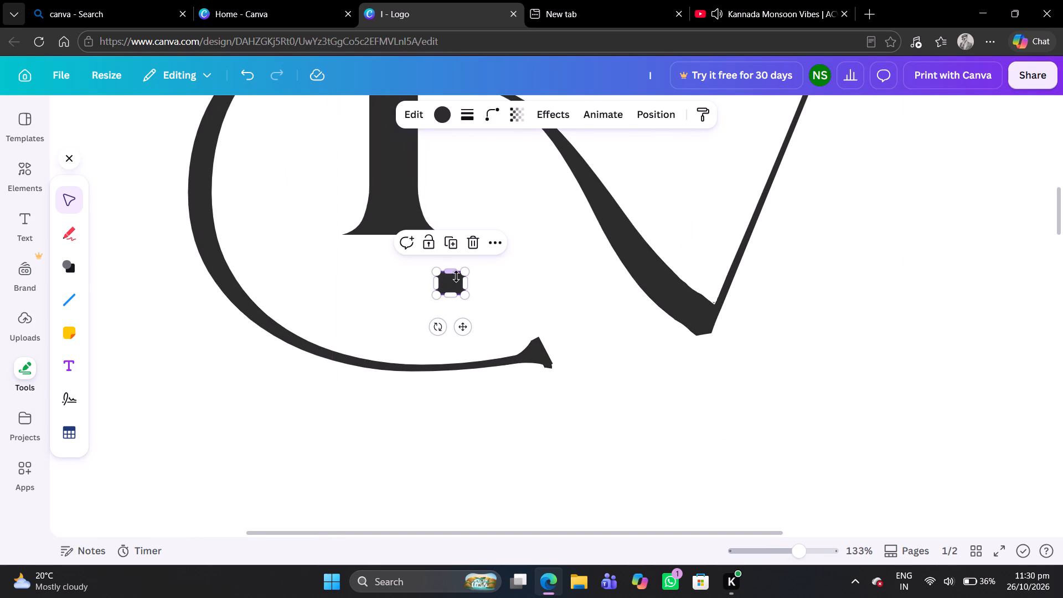
left_click_drag(450, 285, 558, 394)
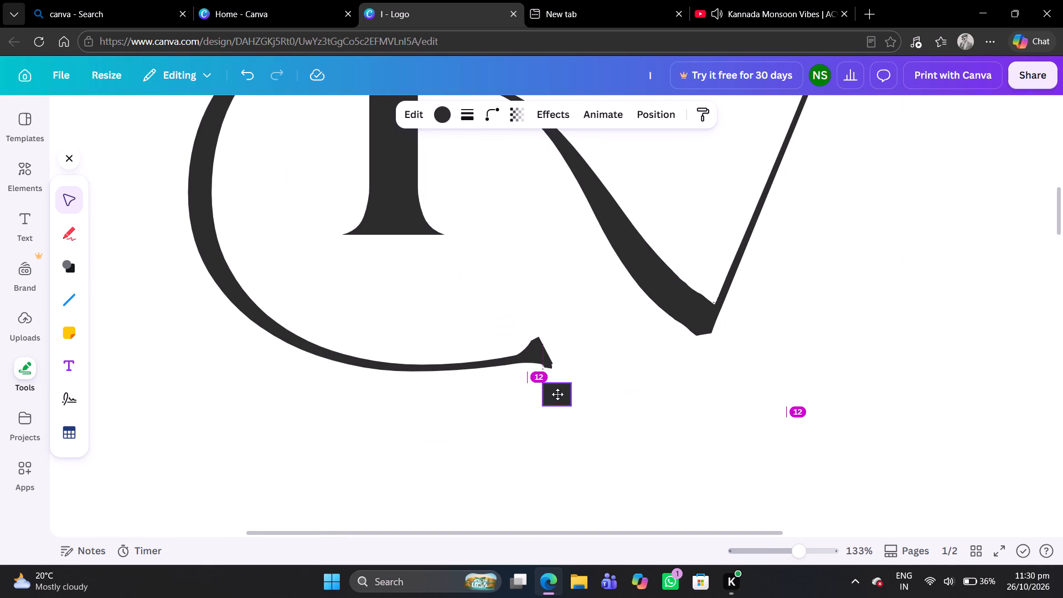
left_click_drag(558, 394, 555, 389)
left_click(443, 107)
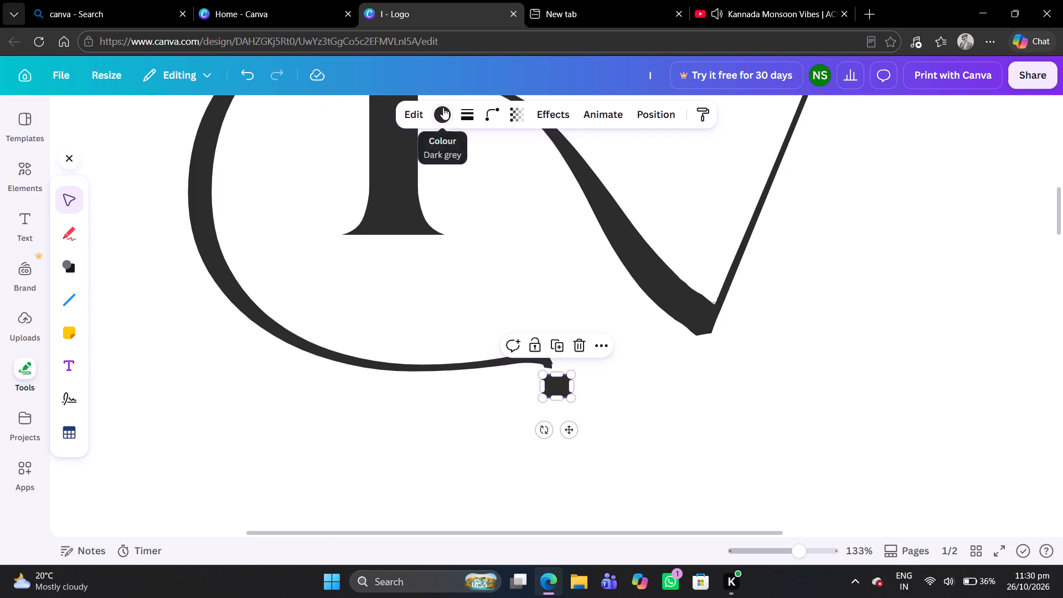
left_click(163, 218)
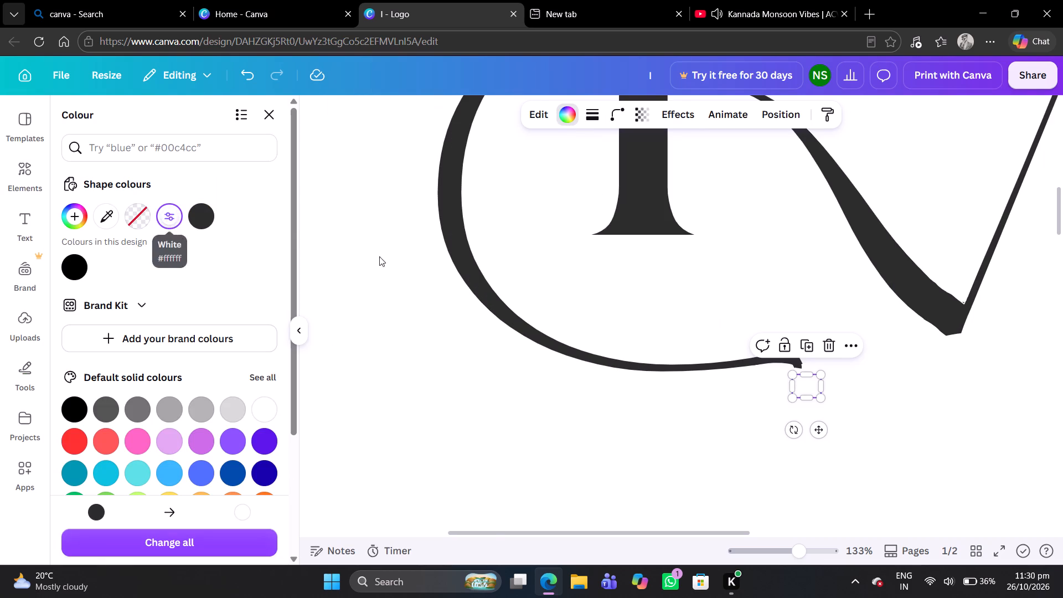
Tilt the white rectangle counter-clockwise and fit it against the terminal's lower corner to mask its ragged edge.
scroll(731, 436, "left", 8)
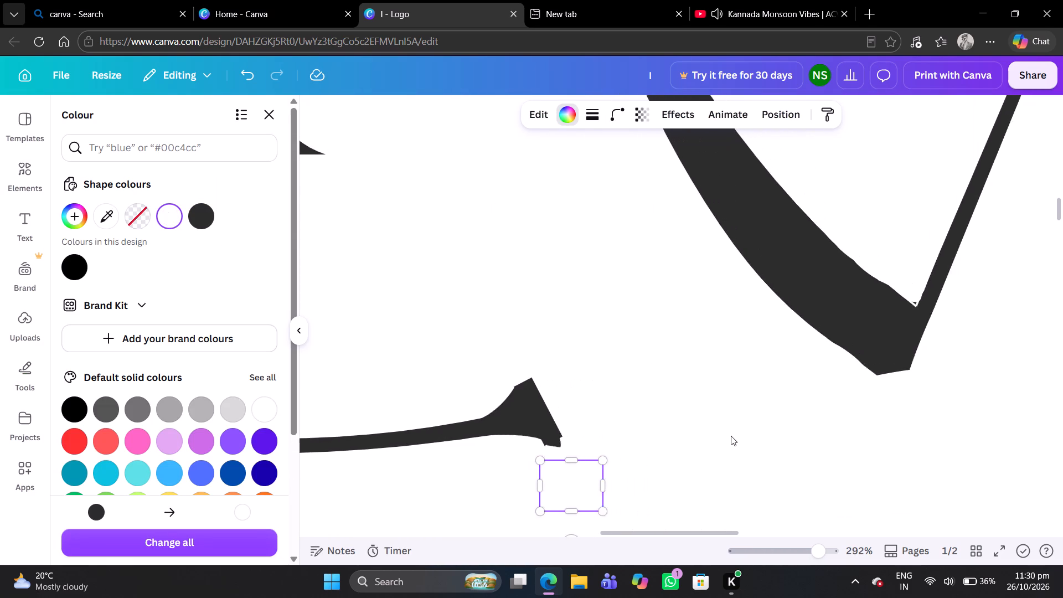
scroll(731, 436, "left", 1)
scroll(731, 436, "down", 1)
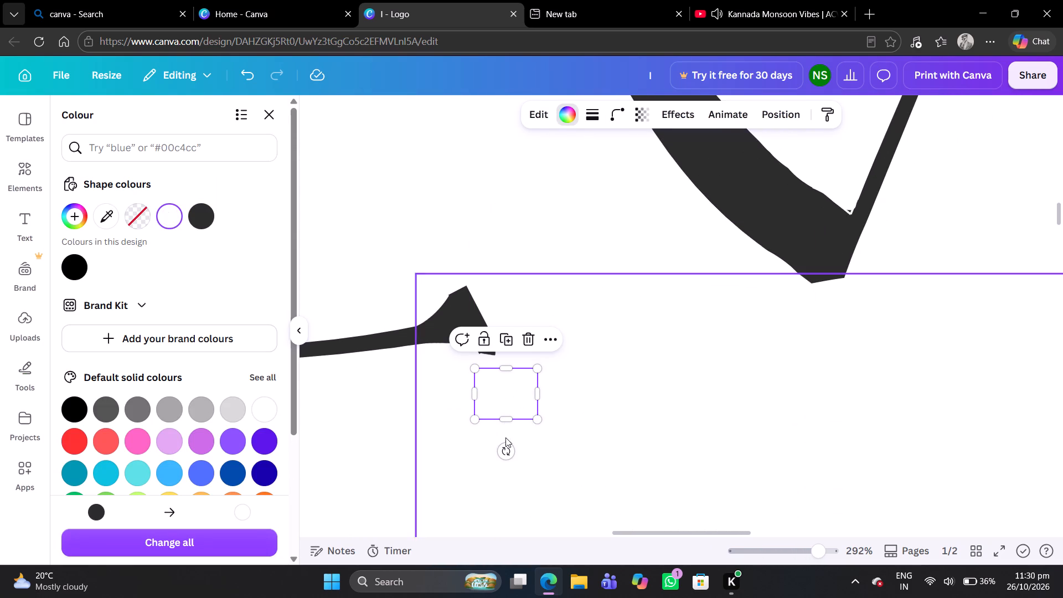
left_click_drag(510, 448, 518, 439)
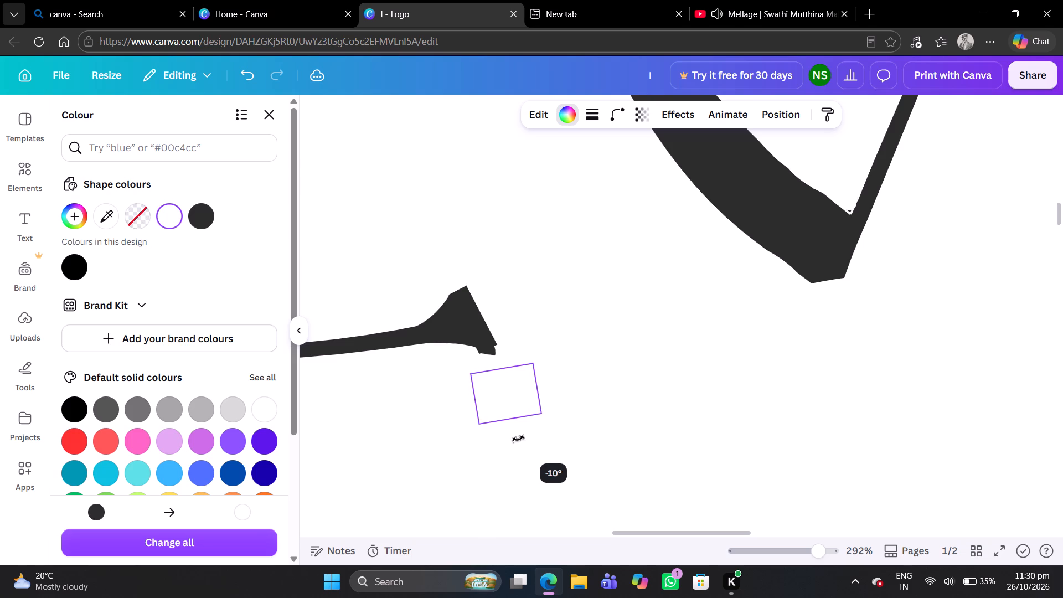
left_click_drag(518, 439, 520, 434)
left_click_drag(487, 393, 488, 374)
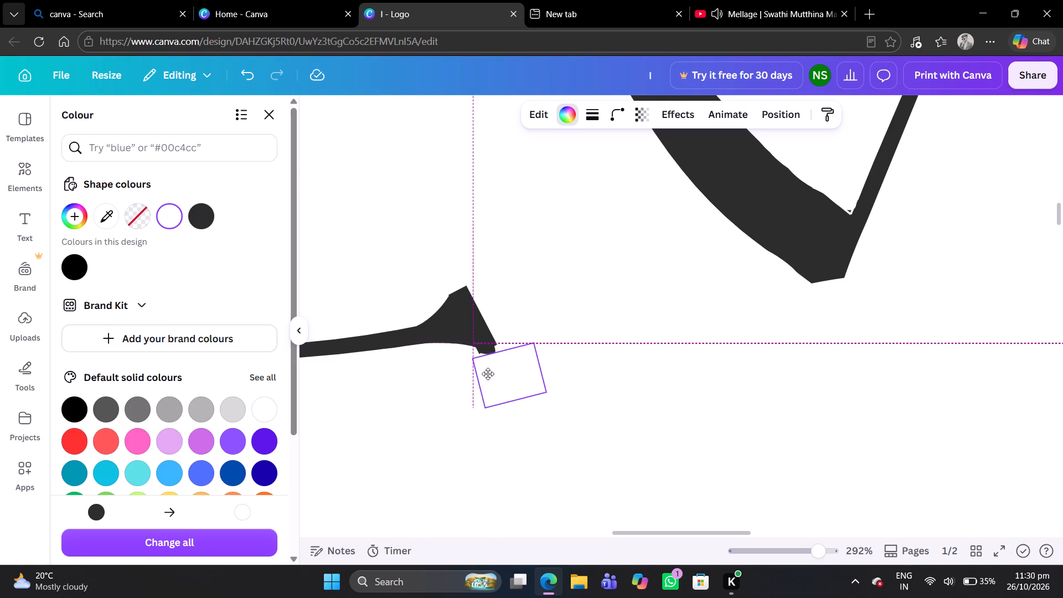
left_click_drag(488, 374, 484, 373)
left_click_drag(513, 429, 513, 429)
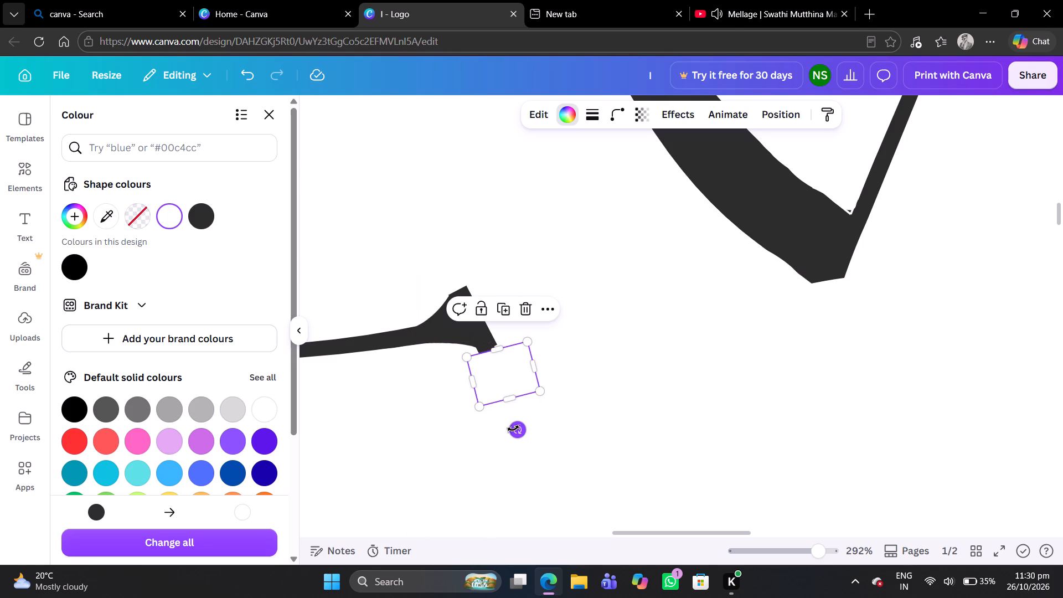
left_click_drag(513, 429, 519, 426)
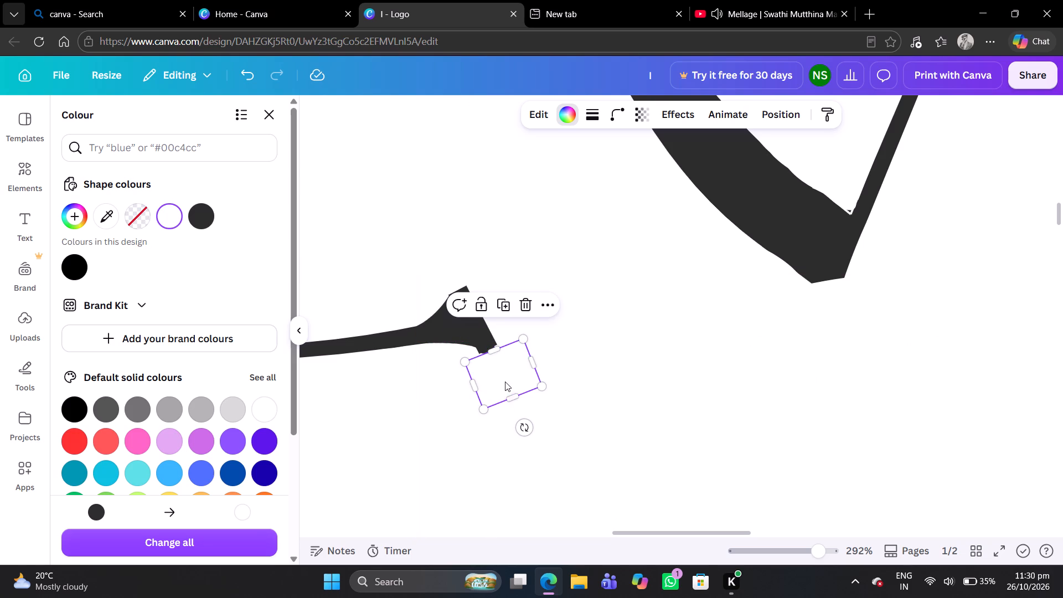
left_click(505, 382)
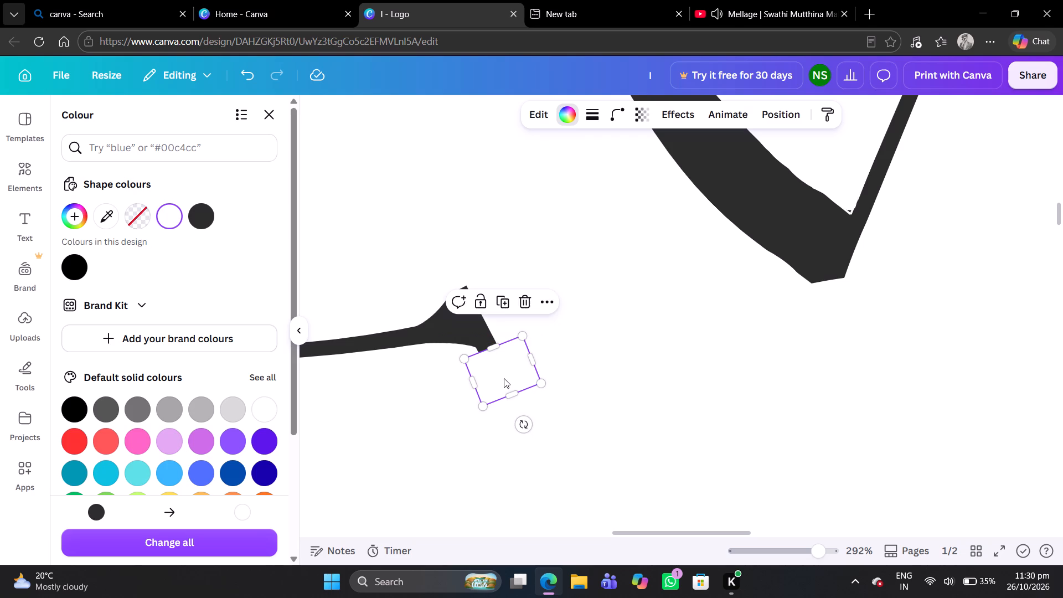
left_click(357, 415)
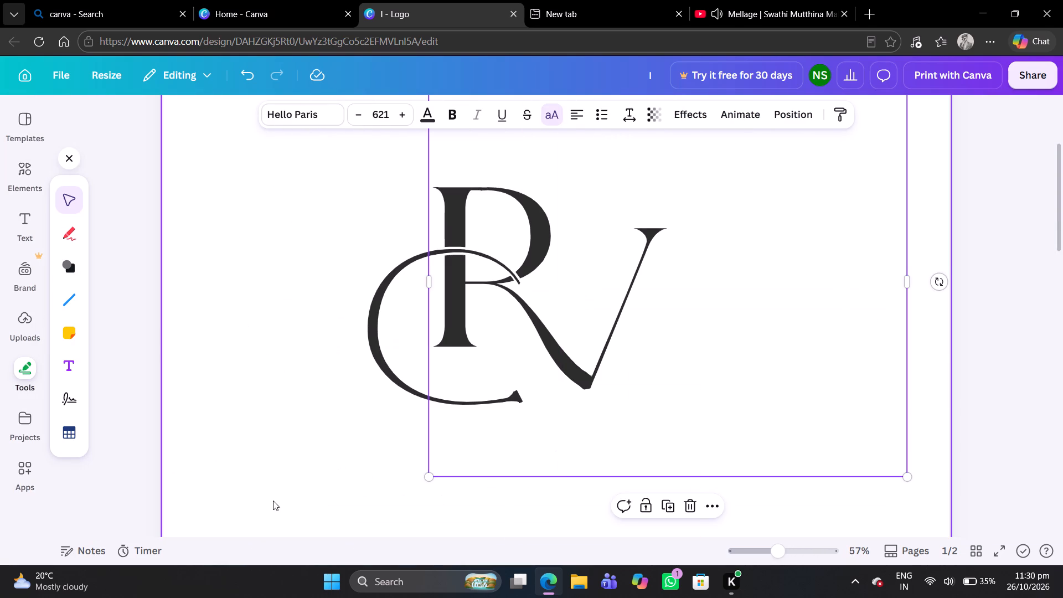
left_click(248, 494)
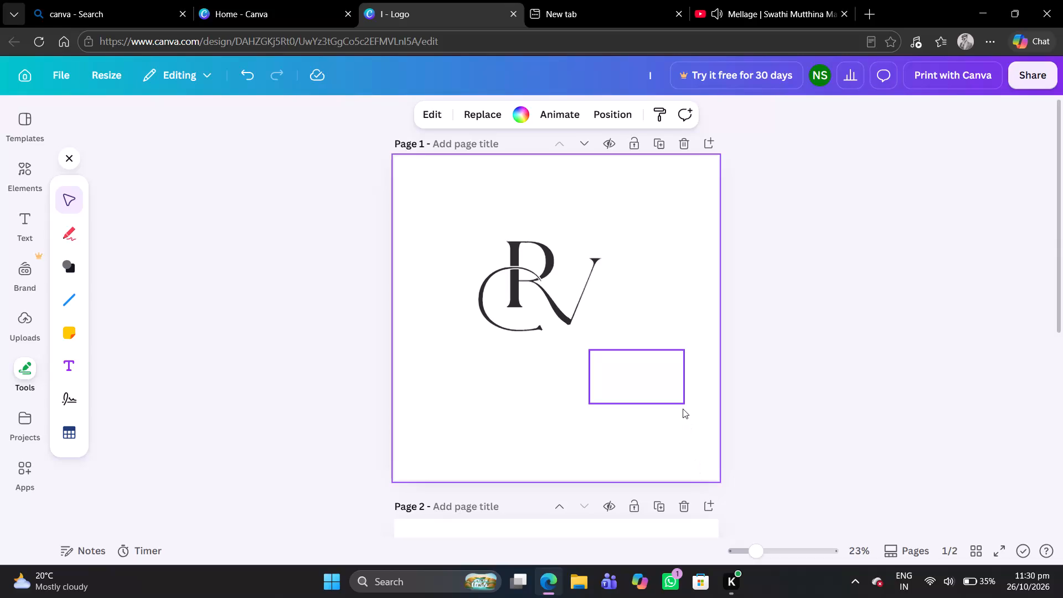
Select all elements of the monogram on page 1 and group them.
left_click_drag(700, 460, 408, 155)
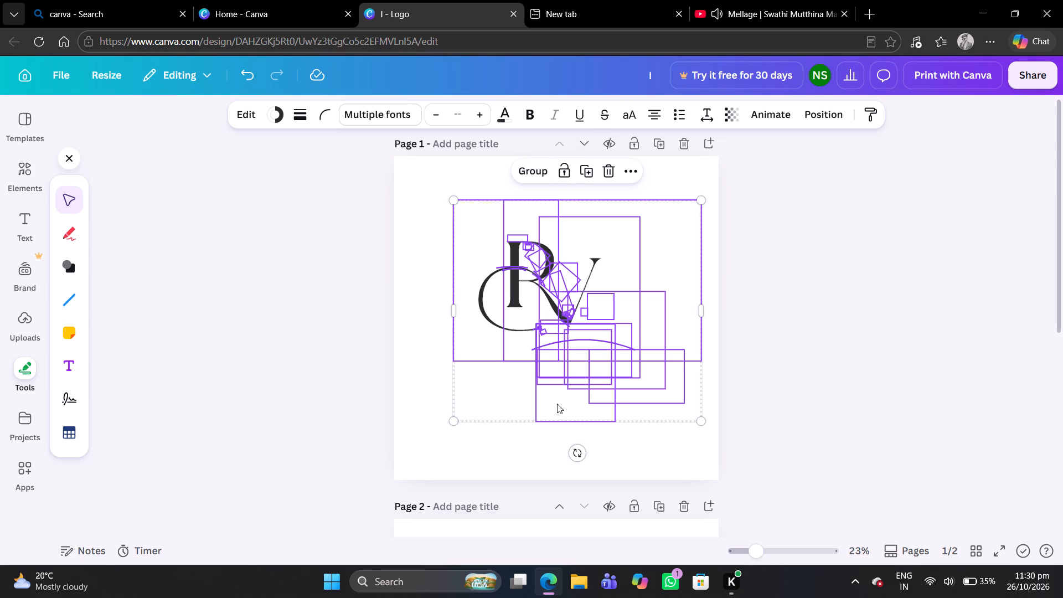
left_click(531, 177)
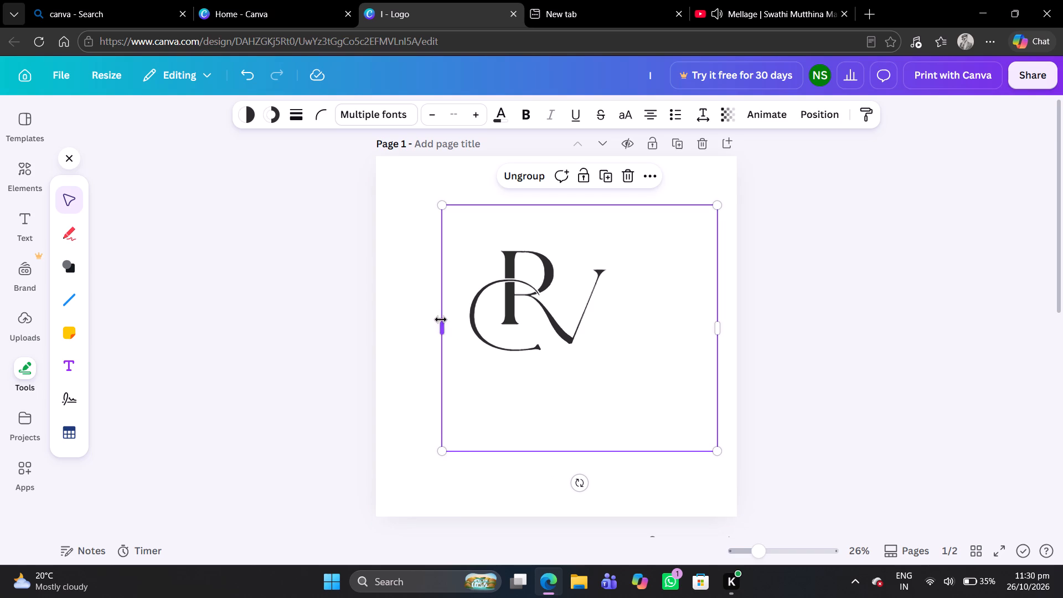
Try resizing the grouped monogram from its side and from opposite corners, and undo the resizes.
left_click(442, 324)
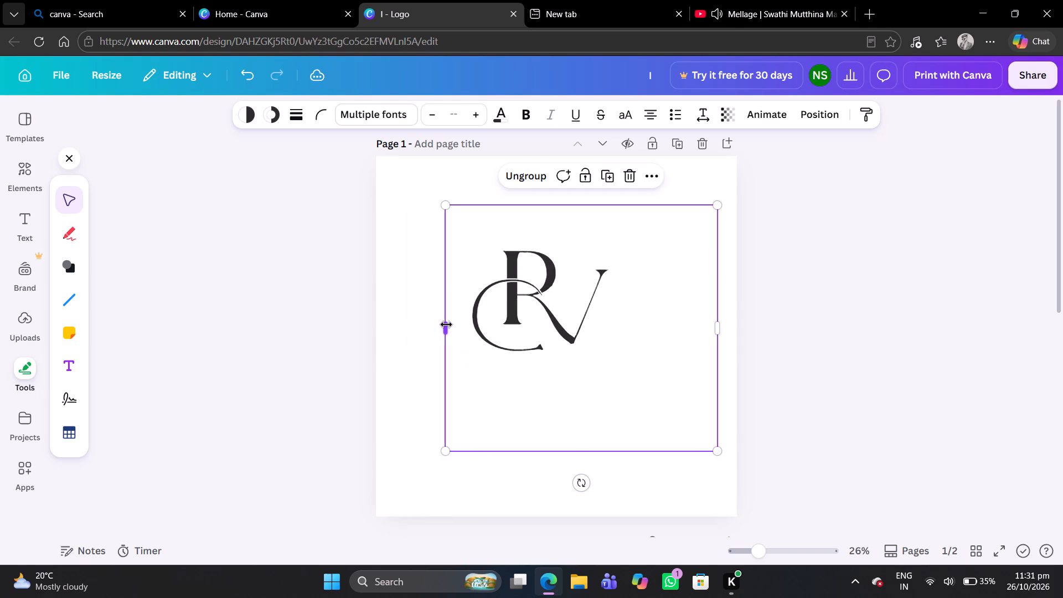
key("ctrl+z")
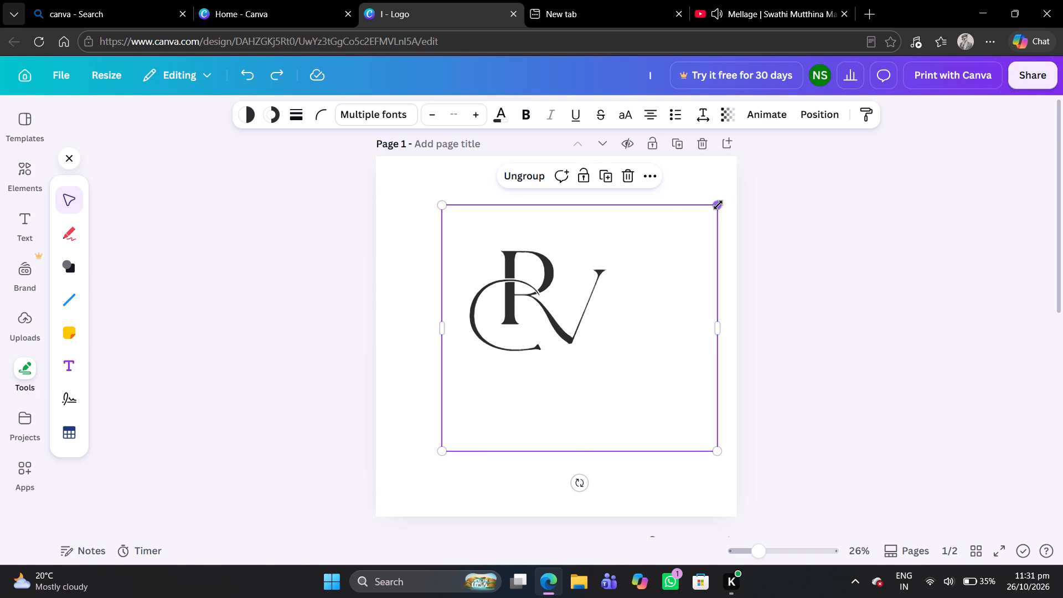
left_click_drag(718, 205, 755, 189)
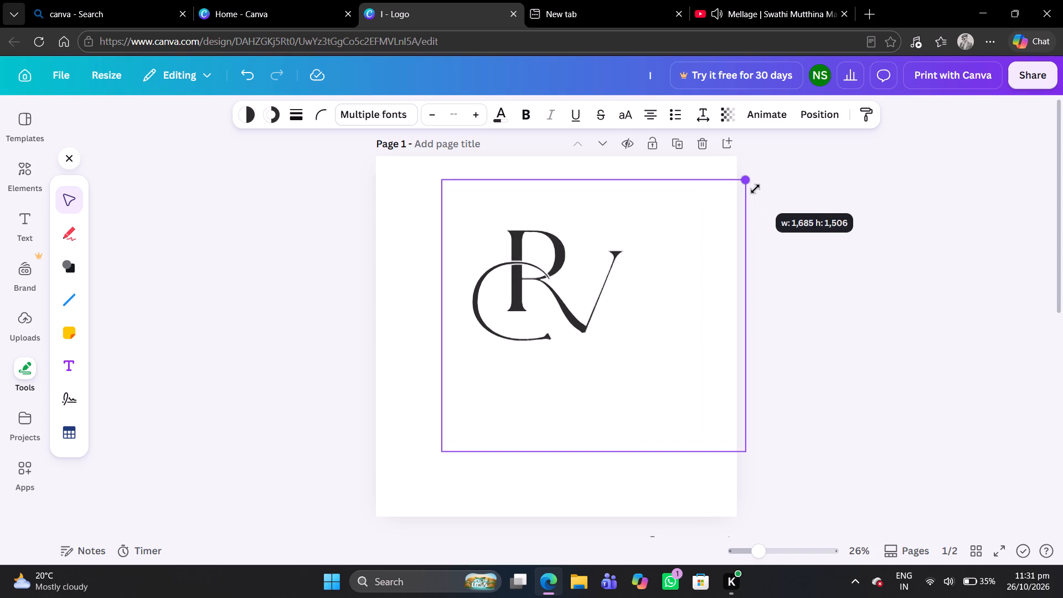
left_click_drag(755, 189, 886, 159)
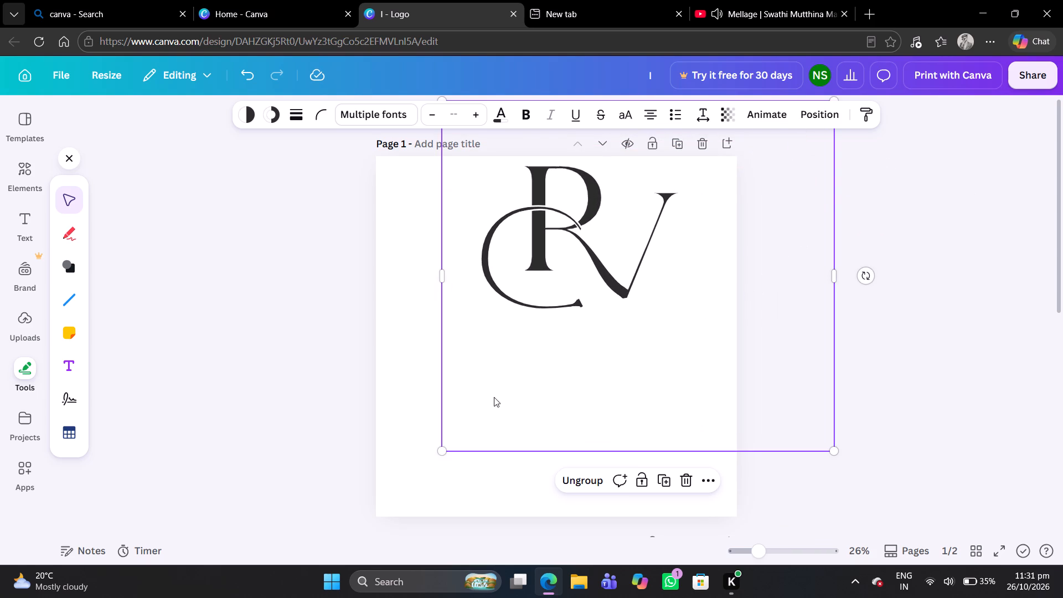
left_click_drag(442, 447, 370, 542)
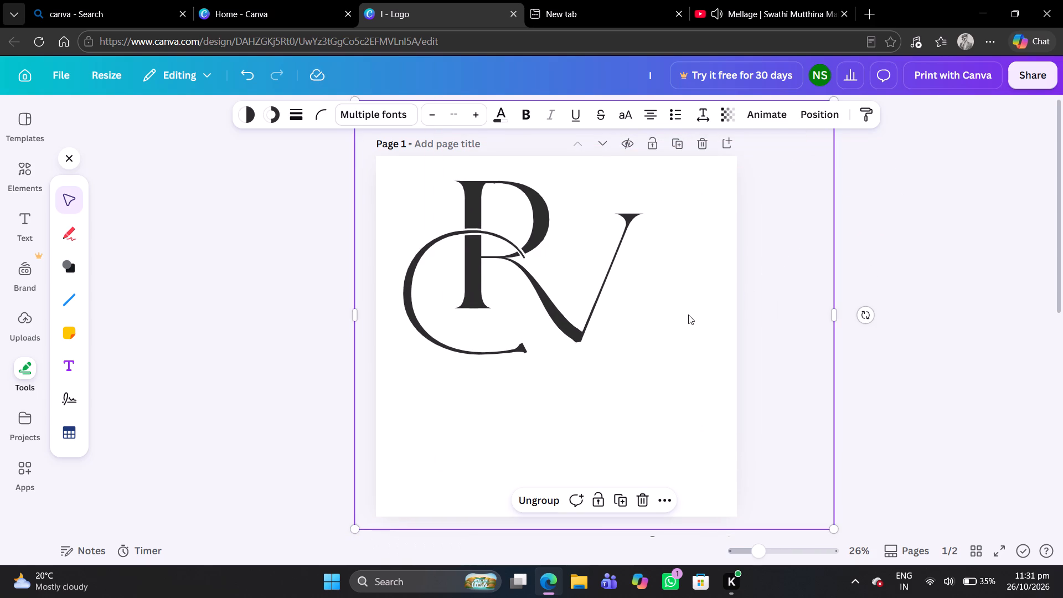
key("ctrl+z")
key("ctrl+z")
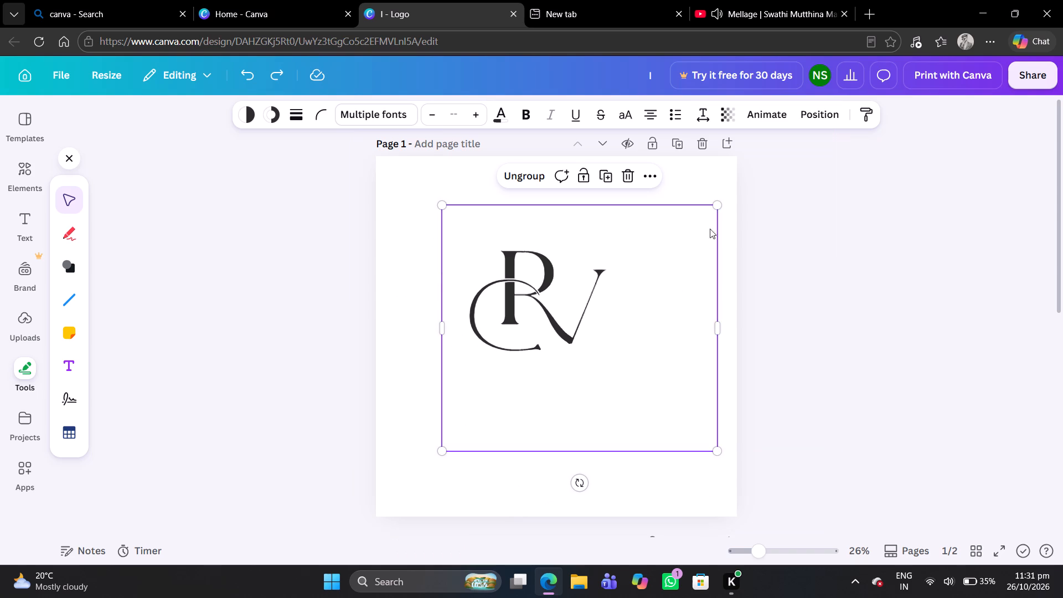
Enlarge the grouped monogram proportionally so the letters fill more of page 1.
left_click_drag(715, 204, 749, 176)
left_click_drag(440, 452, 384, 506)
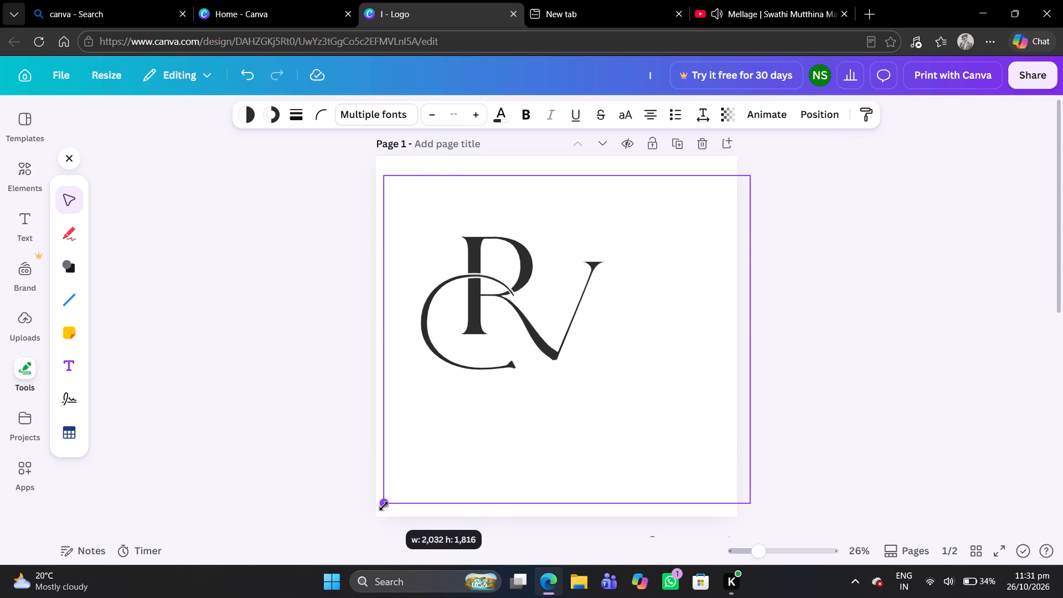
left_click_drag(384, 506, 414, 509)
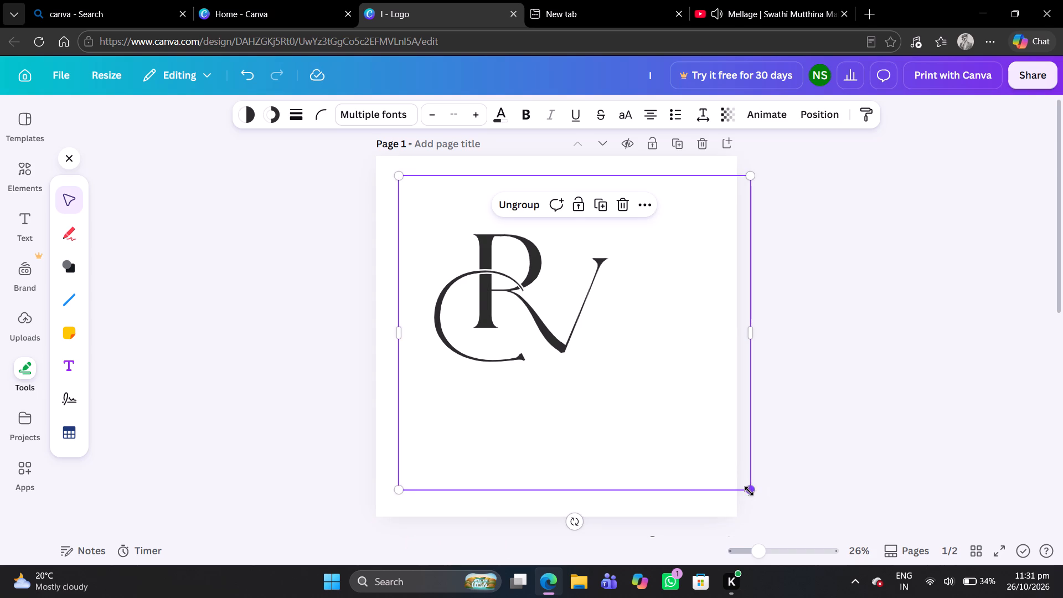
left_click_drag(749, 491, 840, 569)
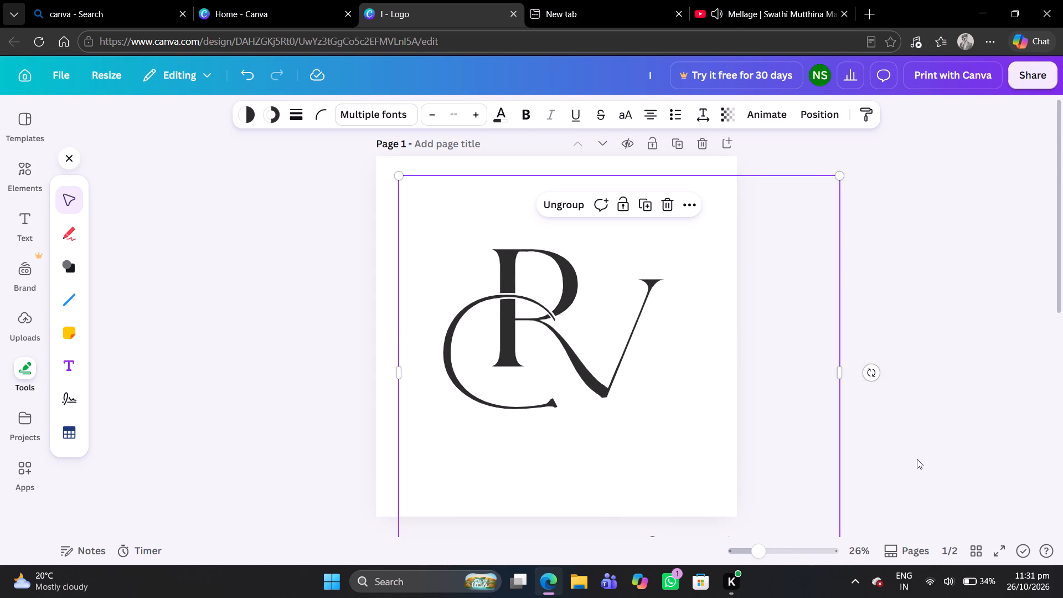
Deselect the monogram group and add a blank page directly after page 1.
left_click(905, 394)
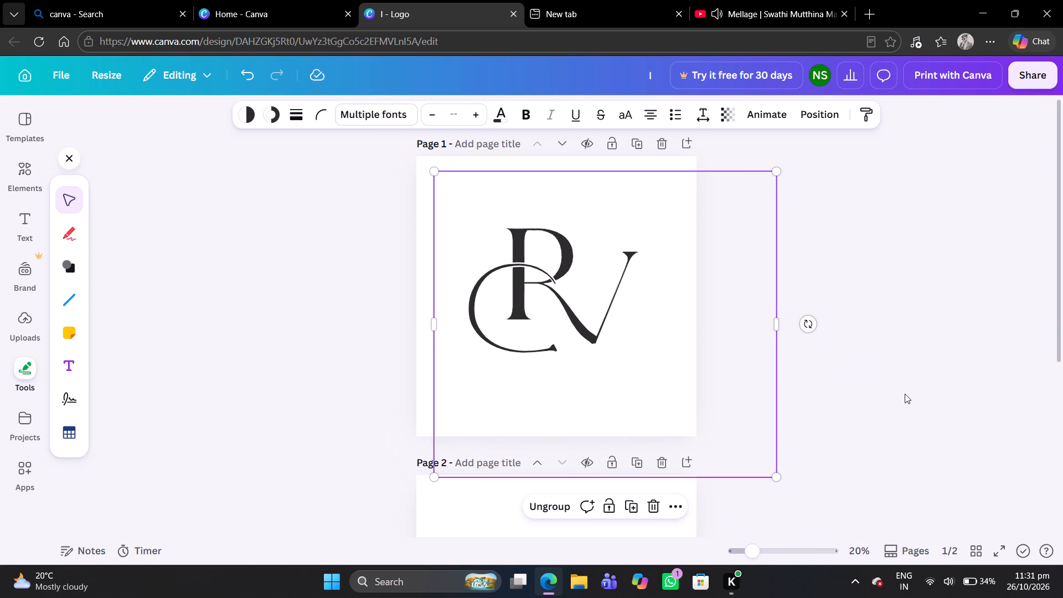
scroll(905, 394, "left", 1)
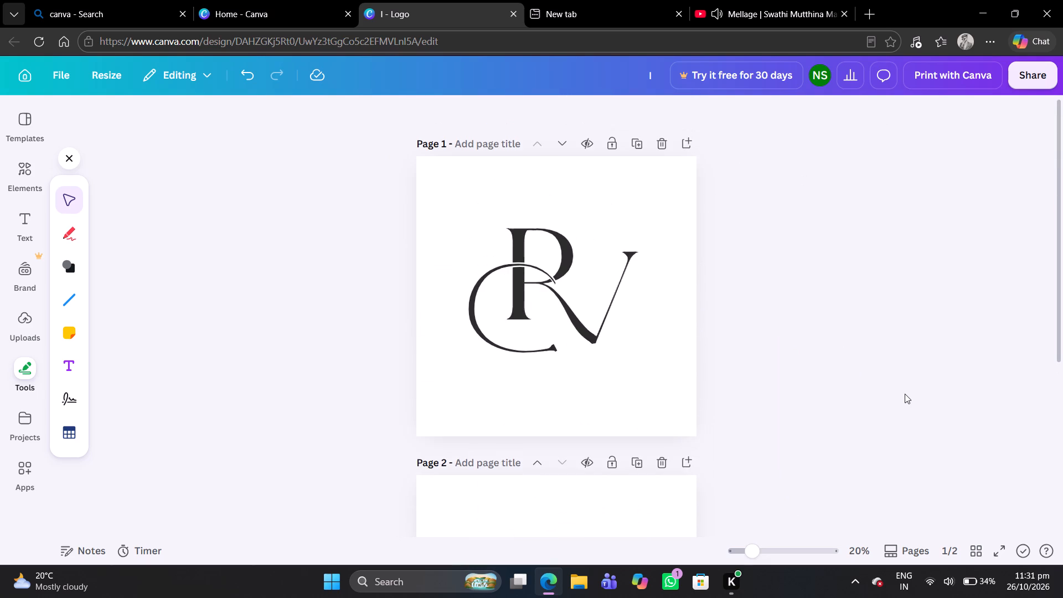
left_click(684, 141)
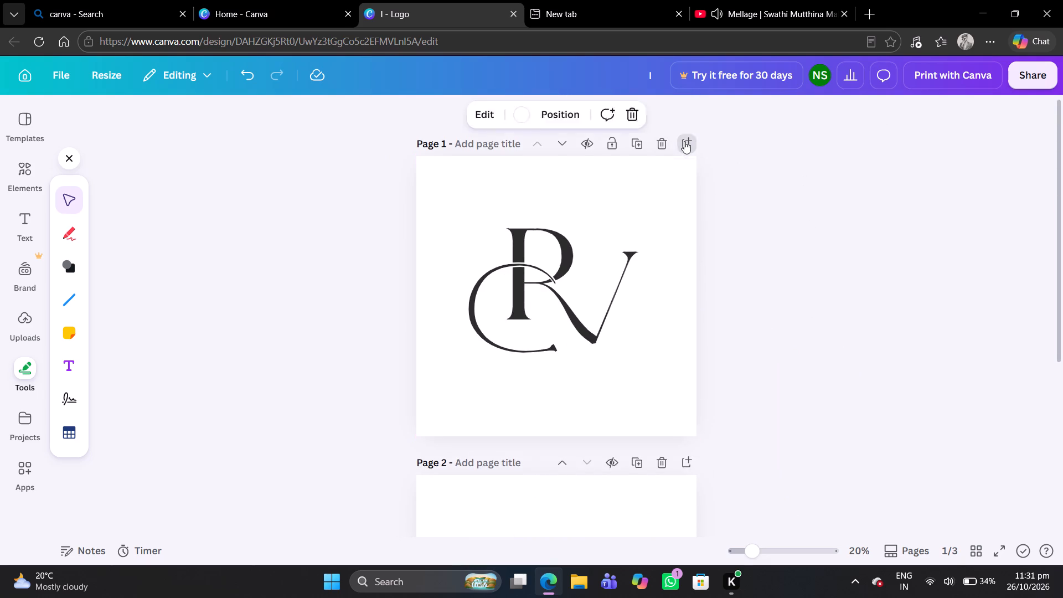
Copy the grouped monogram from page 1 and paste it onto the blank page 2.
scroll(709, 278, "up", 3)
left_click(638, 284)
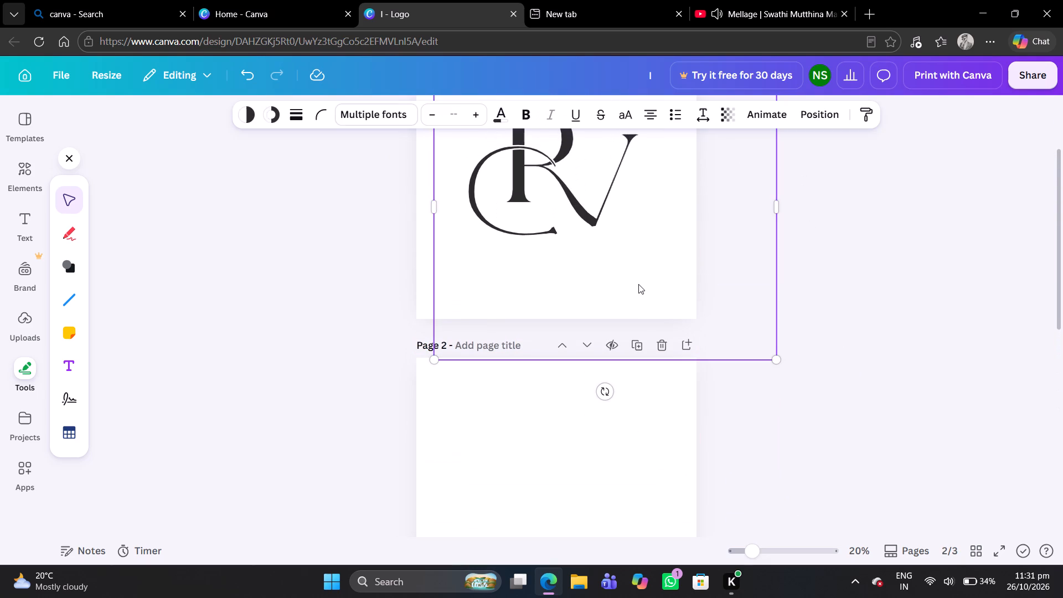
key("ctrl+c")
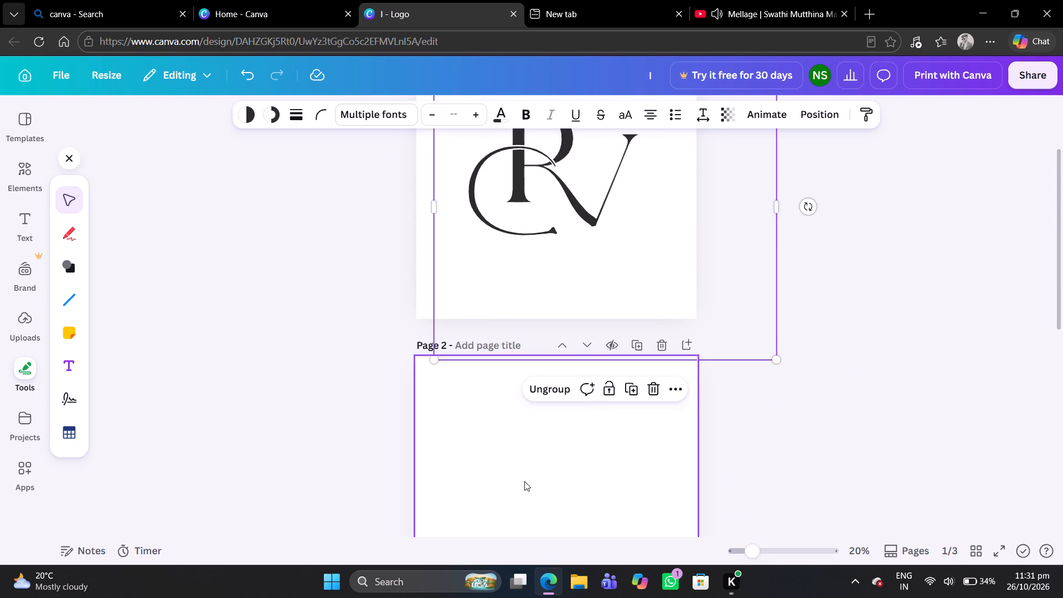
left_click(520, 484)
key("ctrl+v")
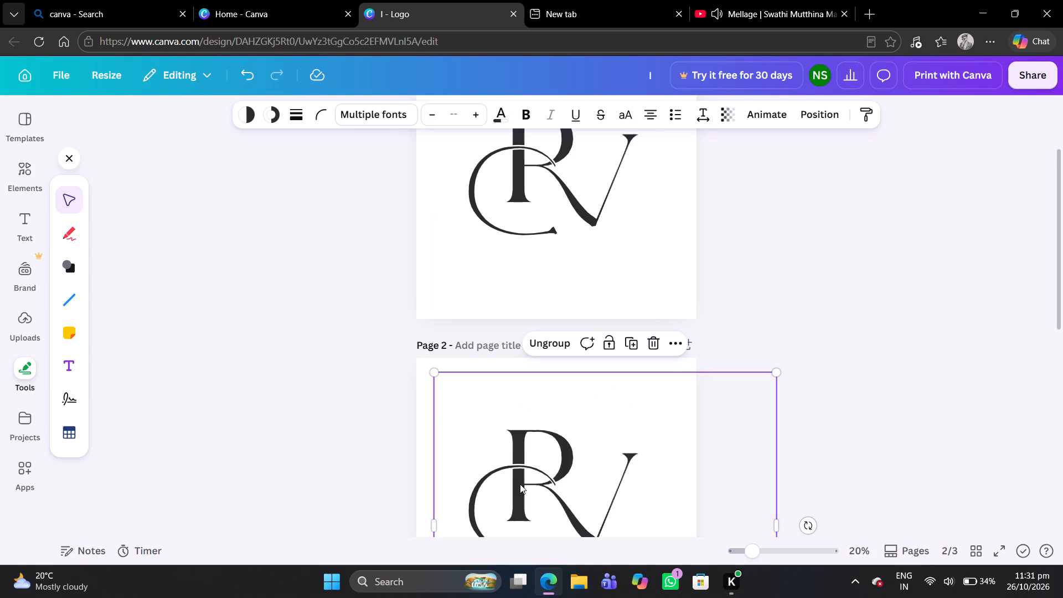
Shrink the pasted monogram on page 2 proportionally to roughly half its size and position its letters near the page's centre.
scroll(520, 484, "down", 2)
left_click_drag(777, 493, 736, 465)
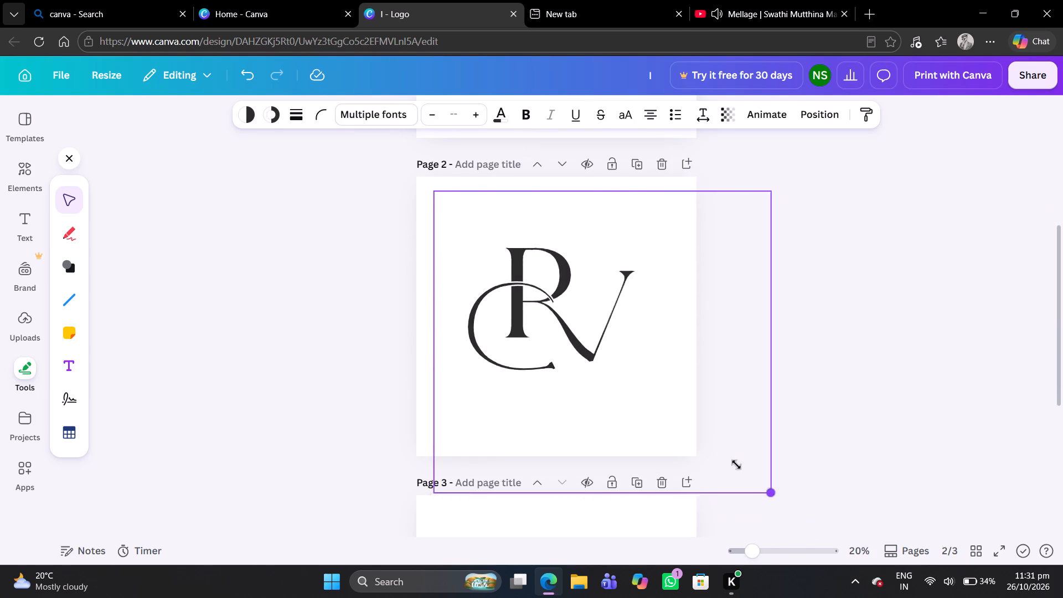
left_click_drag(736, 465, 632, 403)
left_click_drag(569, 337, 601, 390)
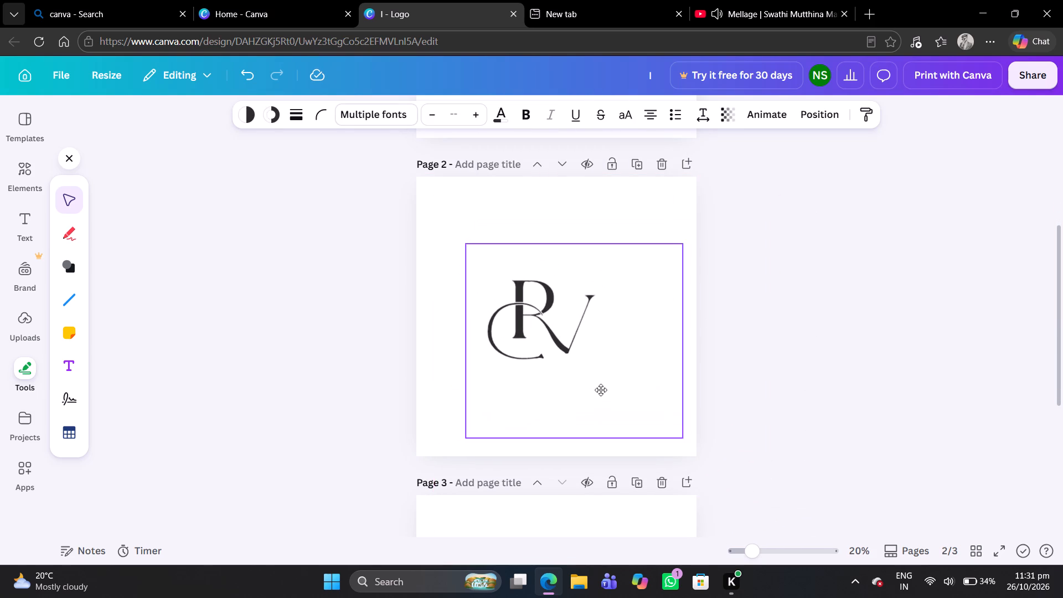
left_click_drag(601, 390, 602, 386)
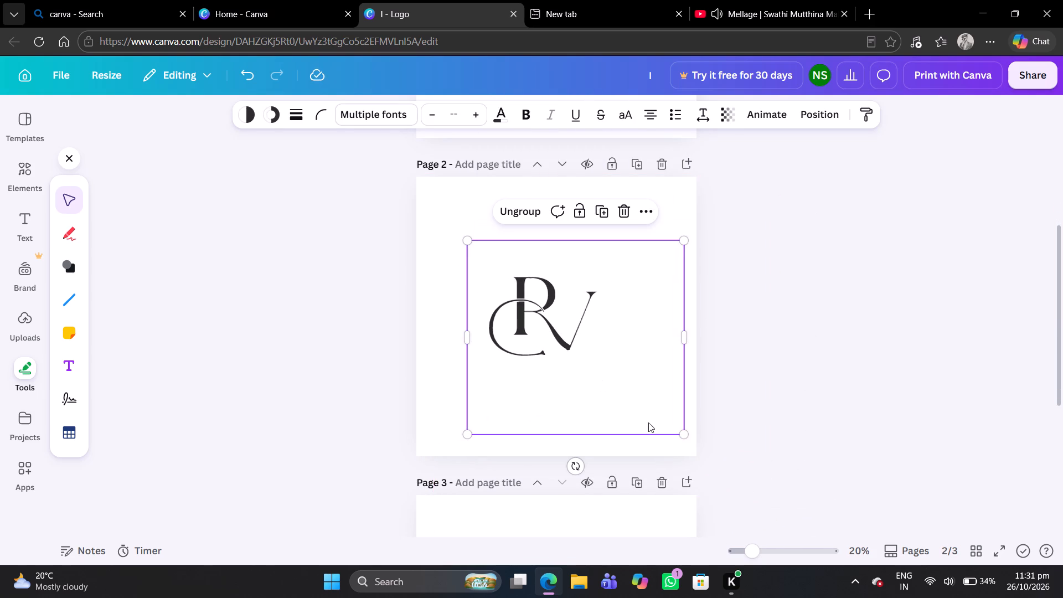
left_click(787, 400)
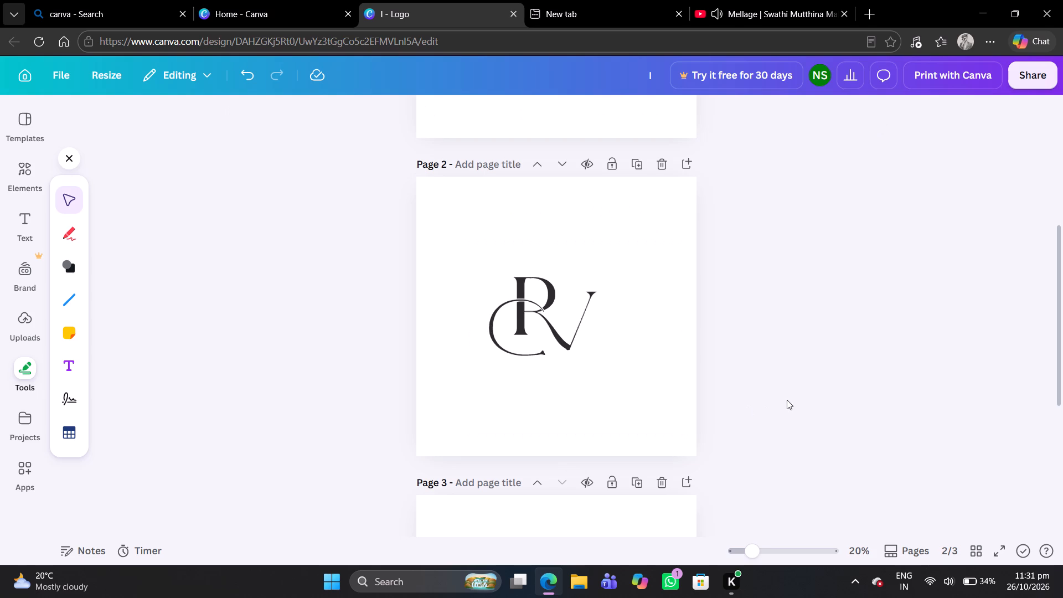
left_click(572, 400)
left_click_drag(684, 435, 639, 384)
left_click_drag(562, 341, 611, 355)
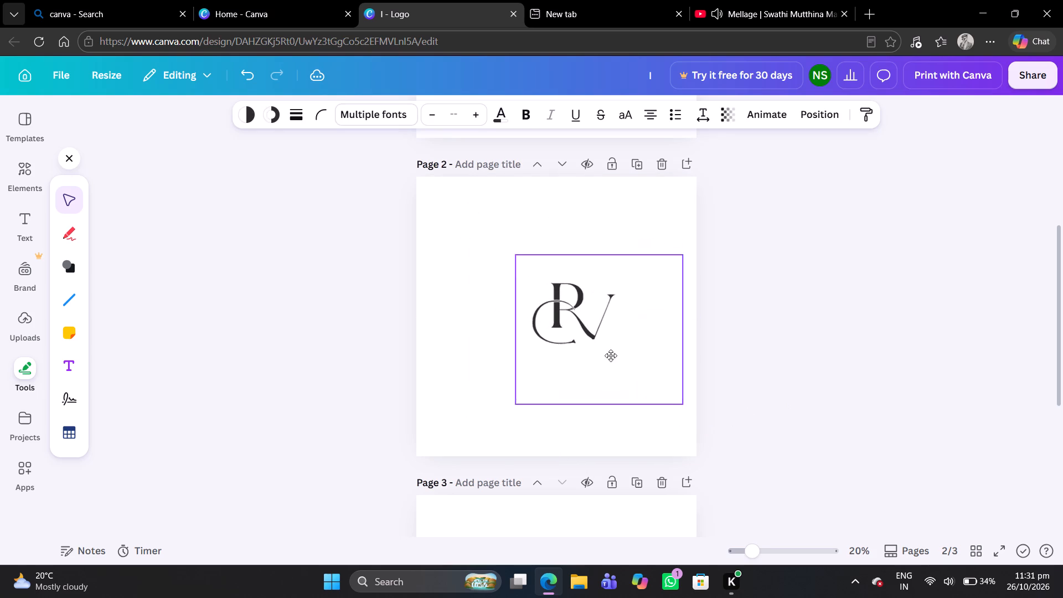
left_click_drag(611, 355, 584, 350)
left_click(806, 350)
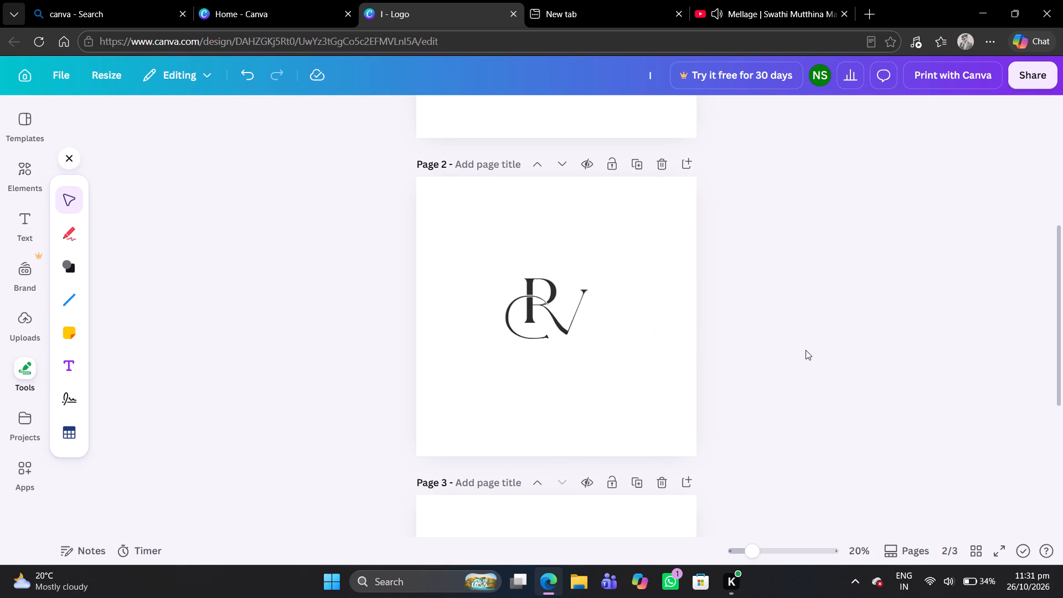
Review all three pages, comparing the large monogram, the small version and the separate source letters.
scroll(806, 350, "up", 2)
scroll(806, 350, "down", 1)
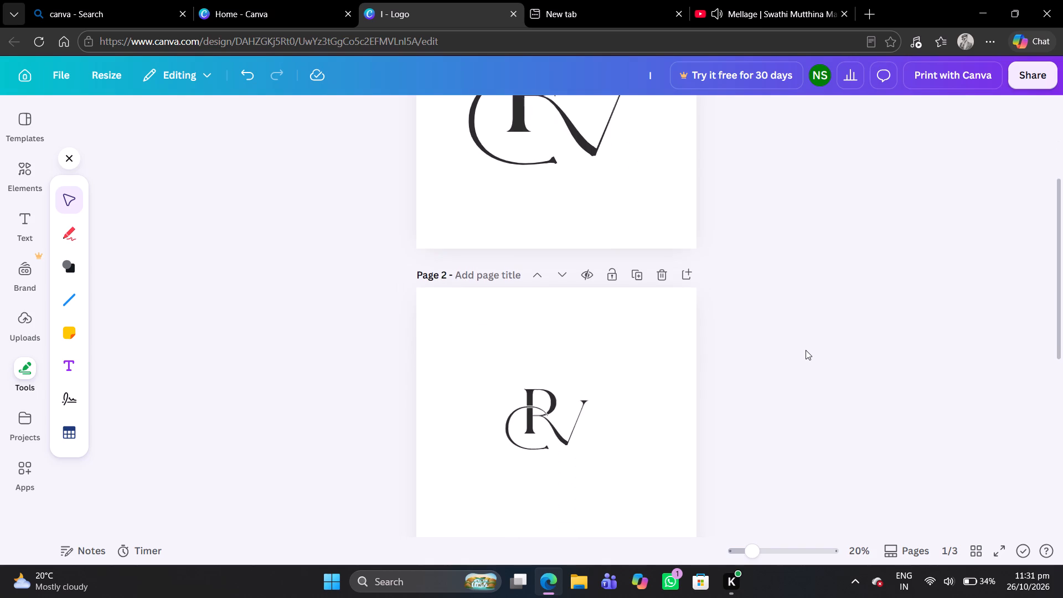
scroll(806, 350, "down", 1)
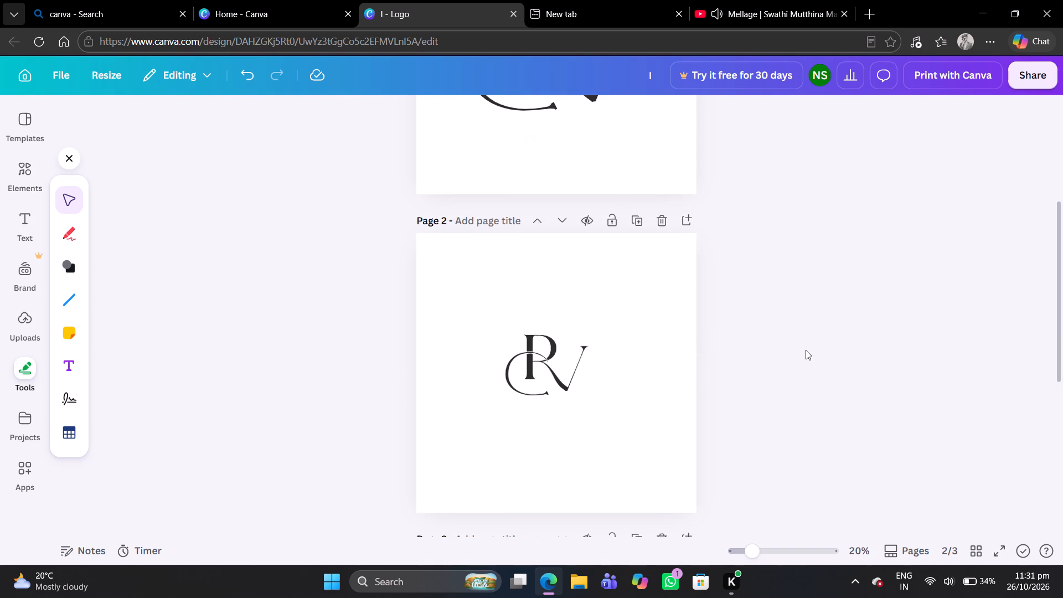
scroll(806, 350, "down", 3)
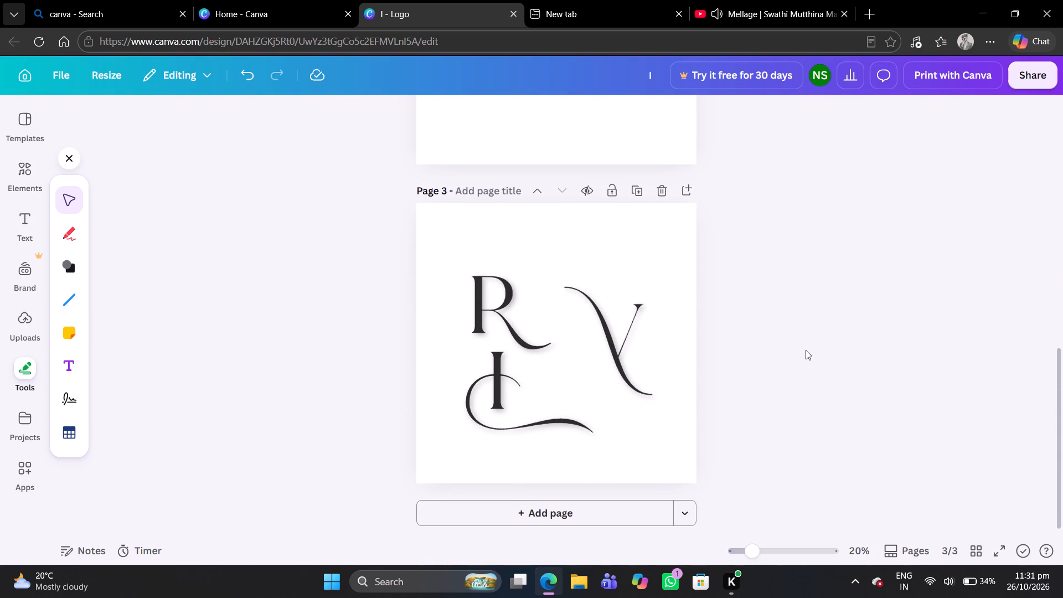
scroll(806, 350, "down", 1)
scroll(806, 350, "up", 6)
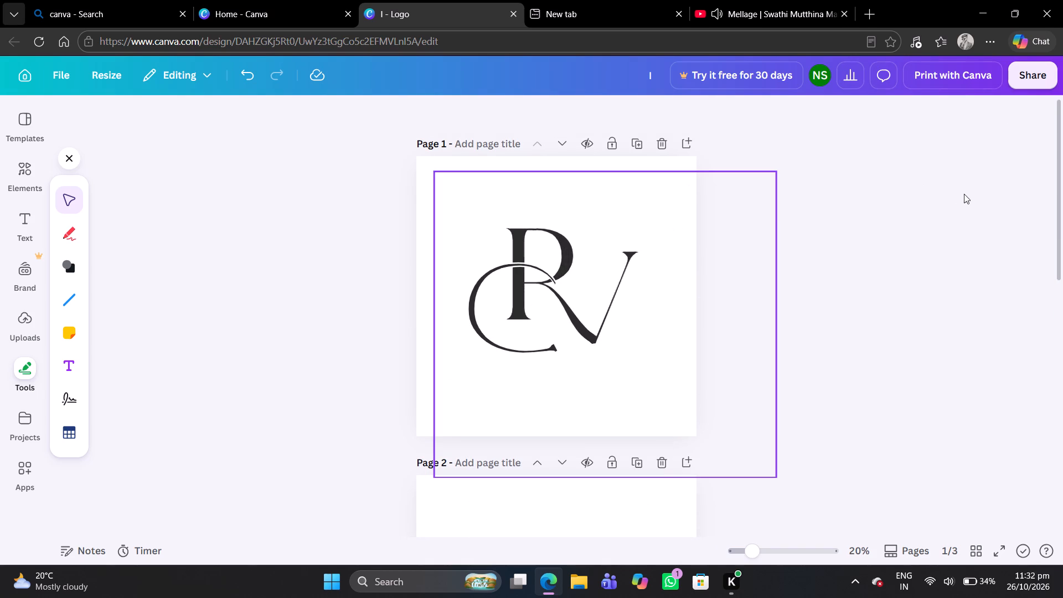
Download pages 1 and 3 of the design as high-quality 2,000 × 2,000 px PNG files.
left_click(1034, 77)
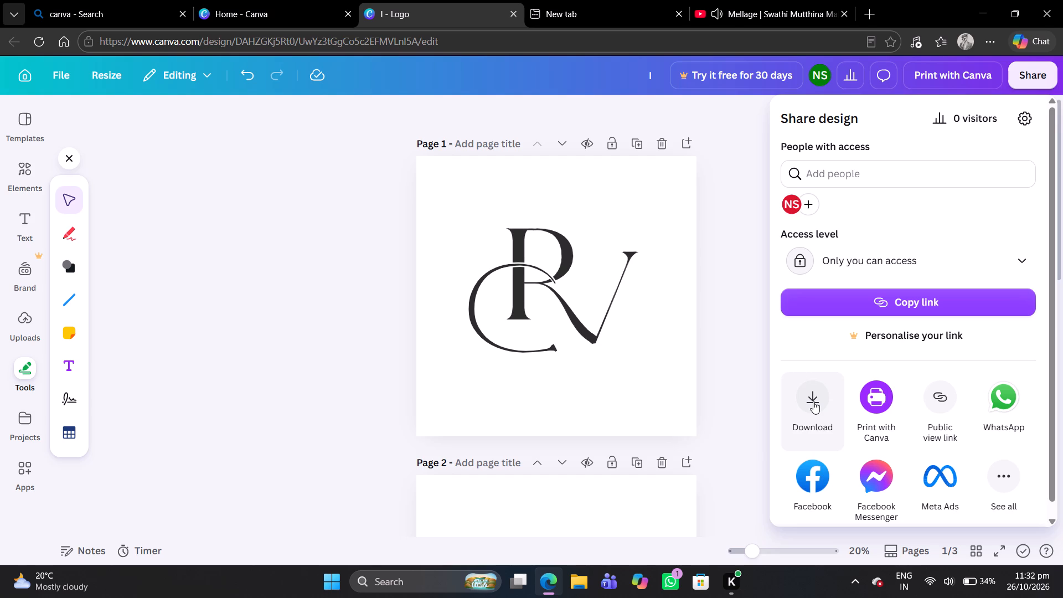
left_click(813, 401)
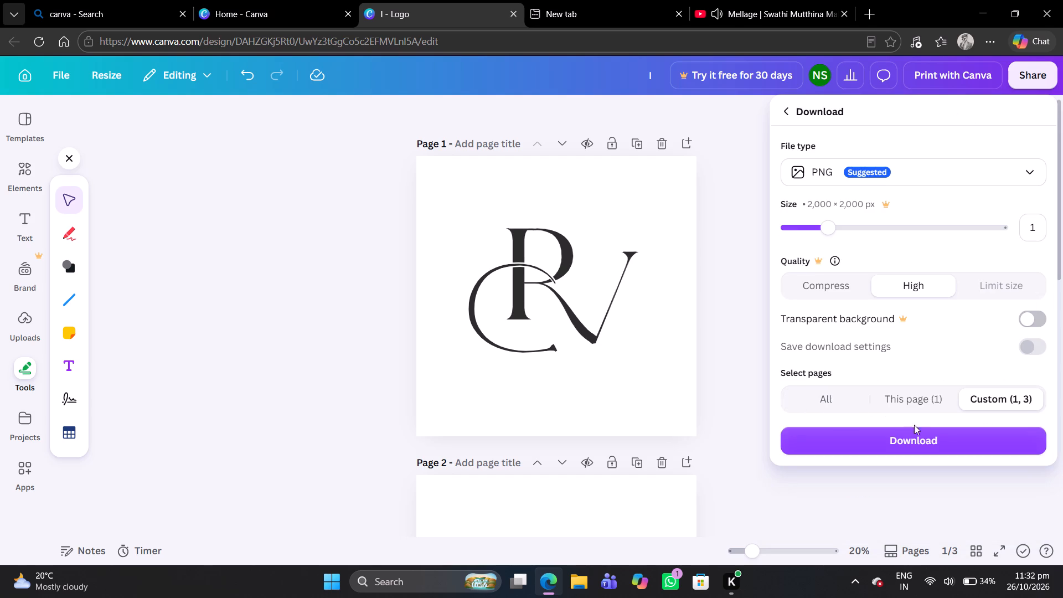
left_click(921, 439)
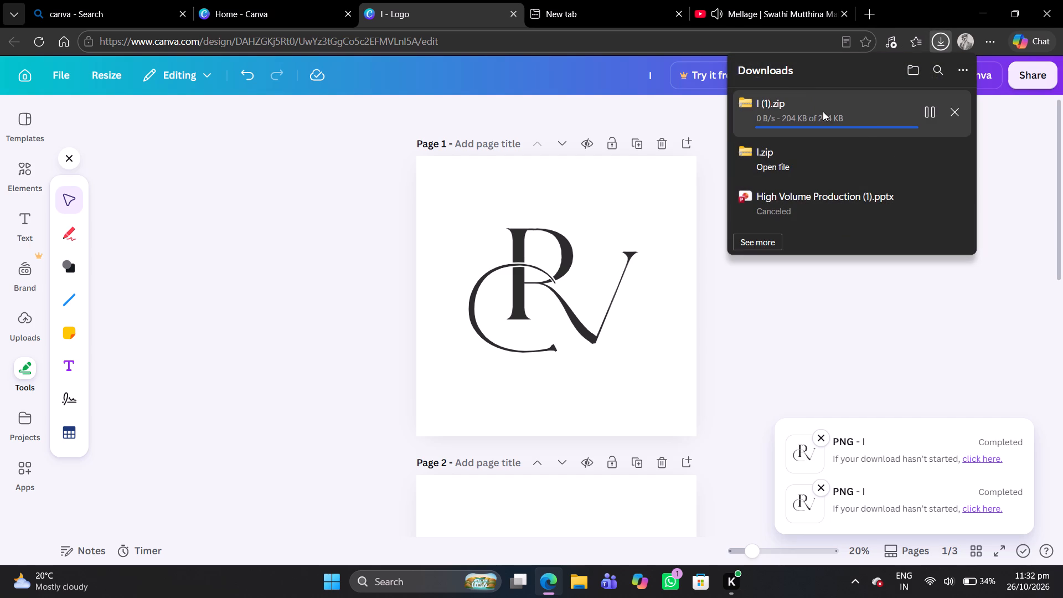
Open the downloaded archive I (1).zip and view the exported monogram image 1.png.
left_click(806, 117)
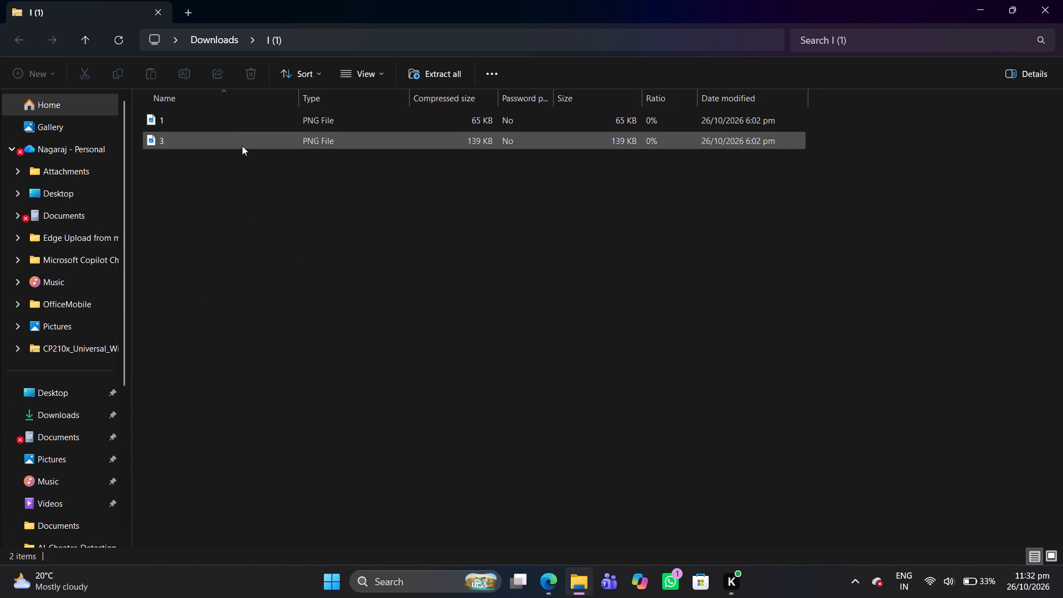
left_click(986, 9)
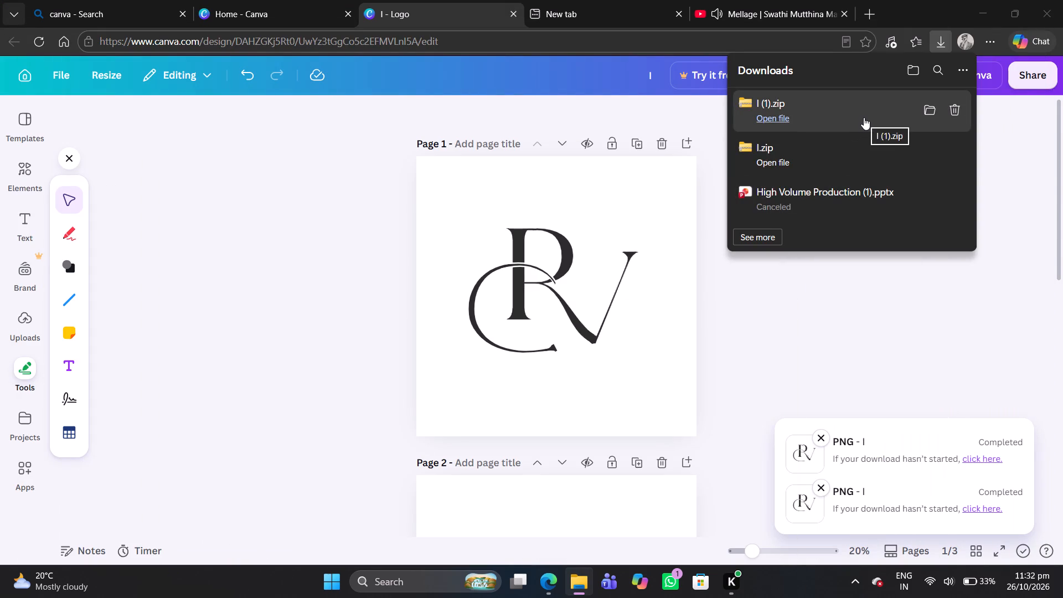
left_click(864, 117)
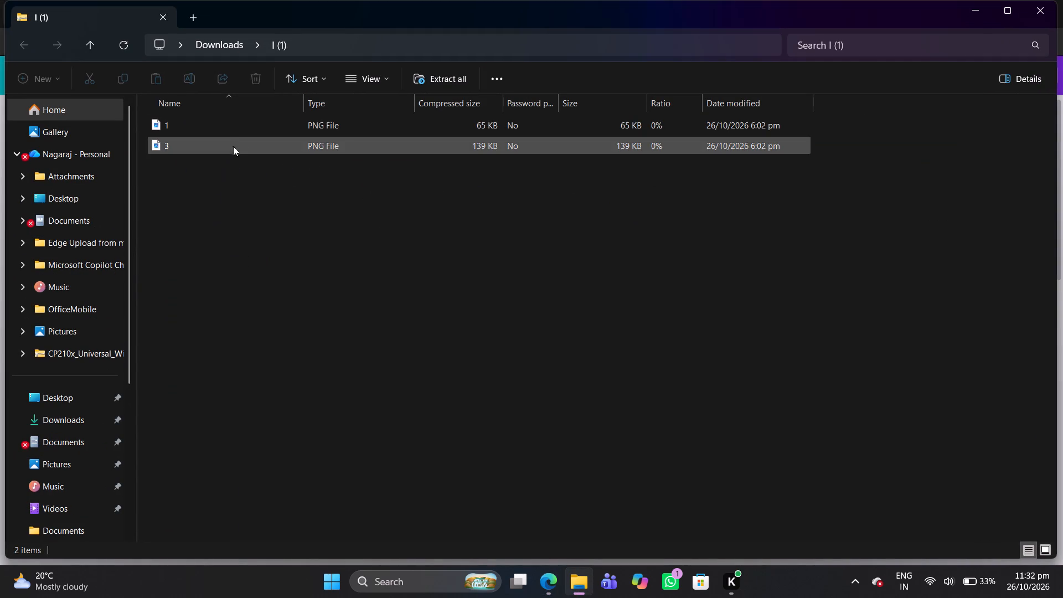
double_click(239, 136)
double_click(233, 130)
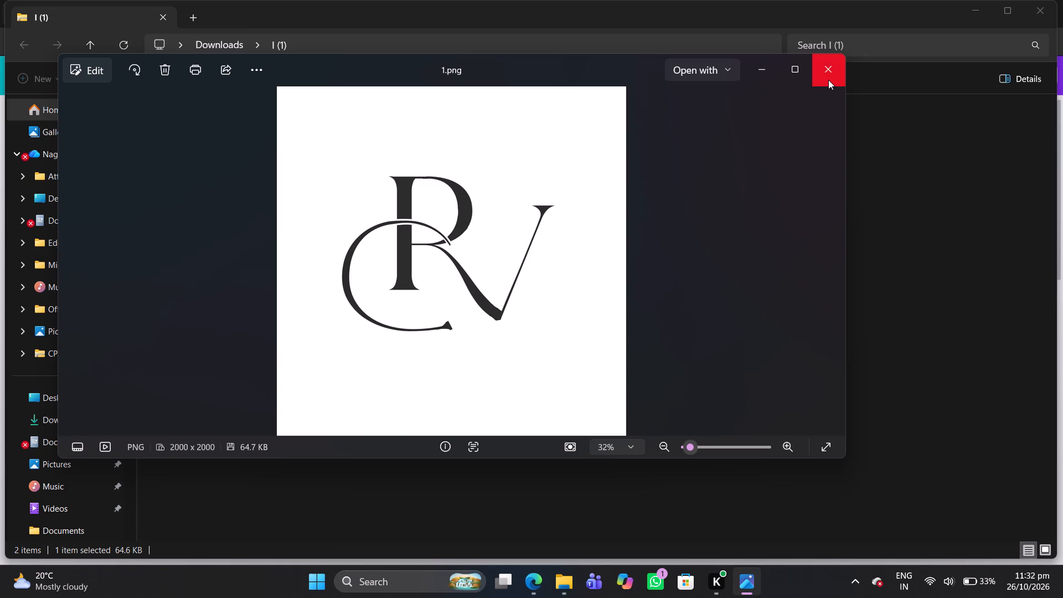
left_click(828, 79)
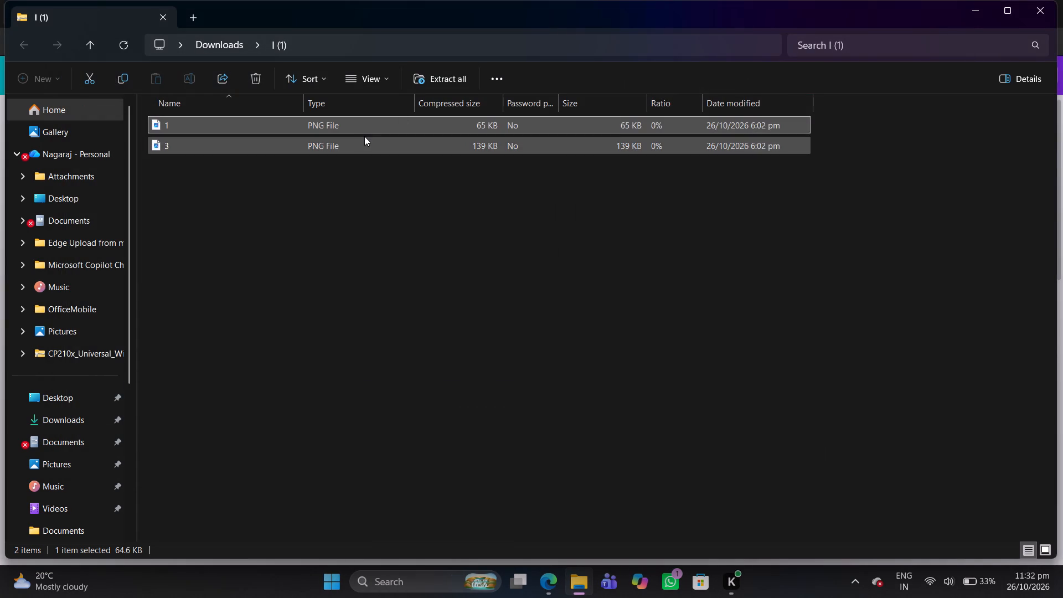
View 3.png from the downloaded archive to check the exported page of separate letters.
left_click(364, 136)
double_click(367, 142)
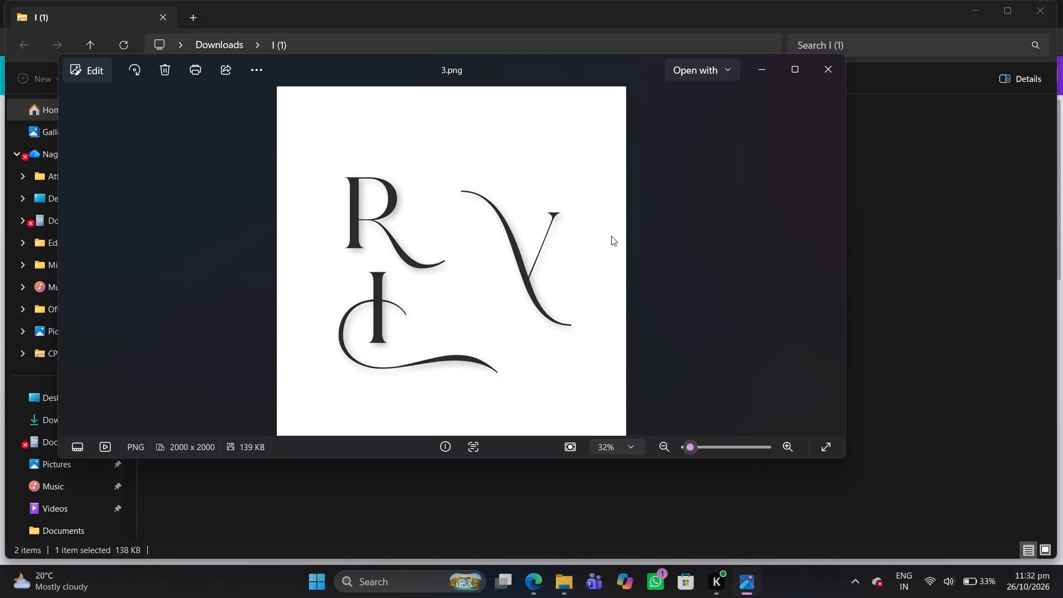
key("Right")
key("Right")
key("Left")
key("Left")
scroll(806, 165, "down", 3)
scroll(806, 165, "up", 3)
scroll(809, 154, "down", 3)
left_click(826, 76)
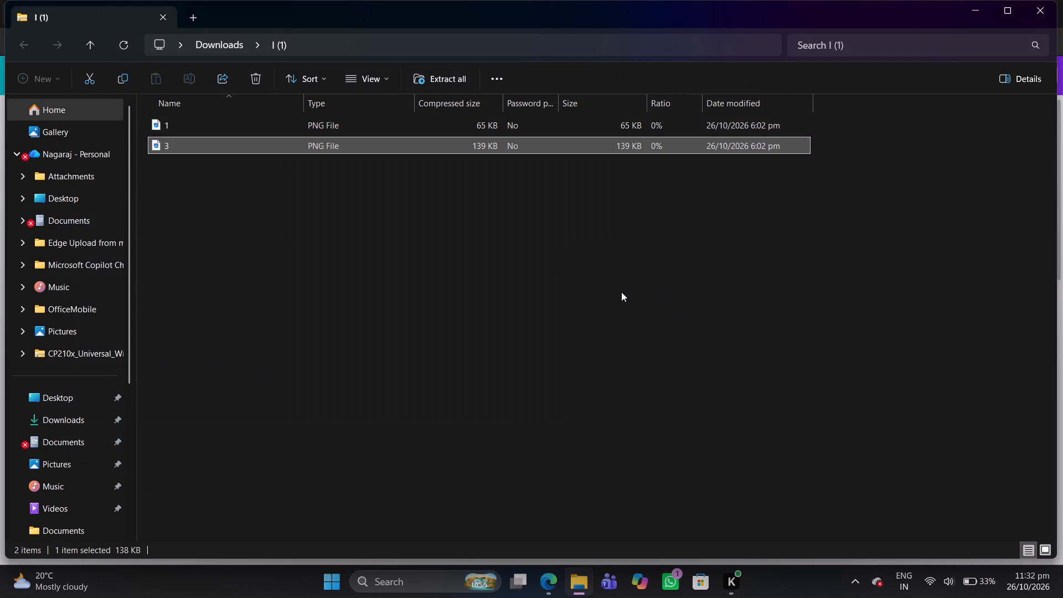
double_click(299, 140)
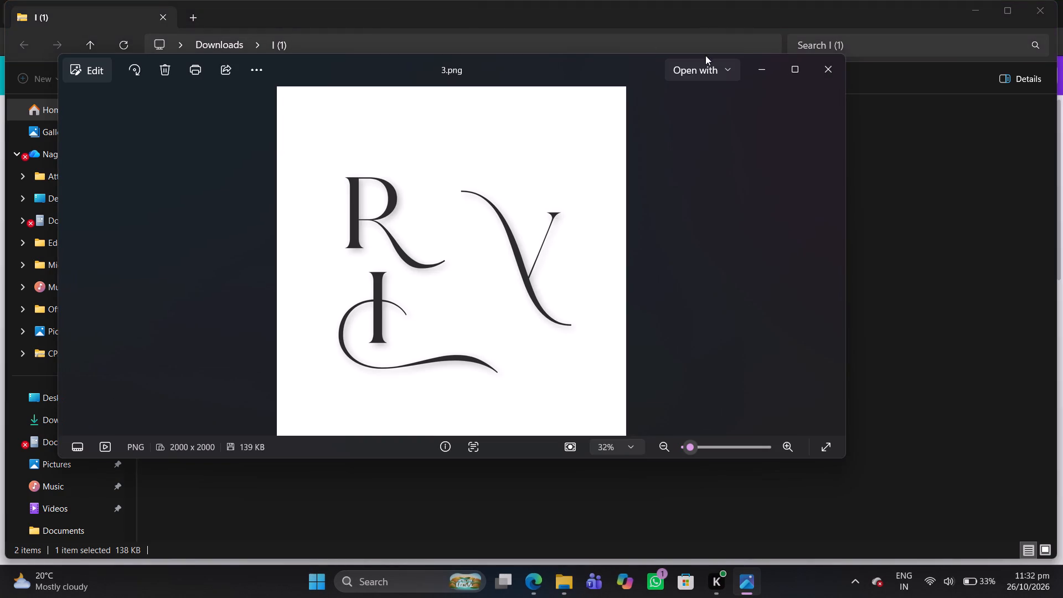
left_click(820, 69)
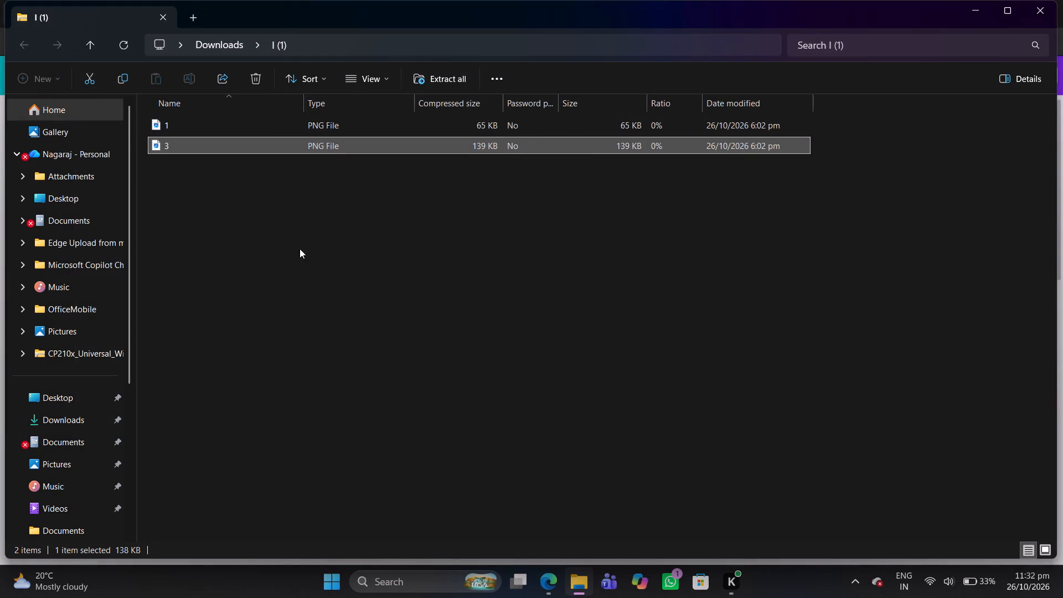
Open 1.png from the downloaded archive in Photos and bring up its sharing options.
double_click(262, 122)
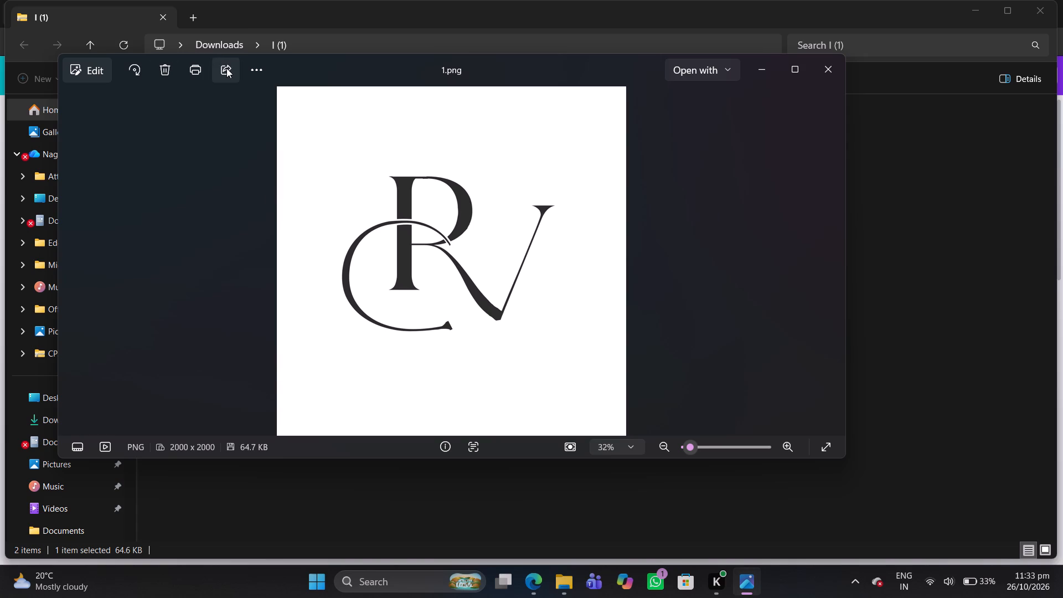
left_click(226, 68)
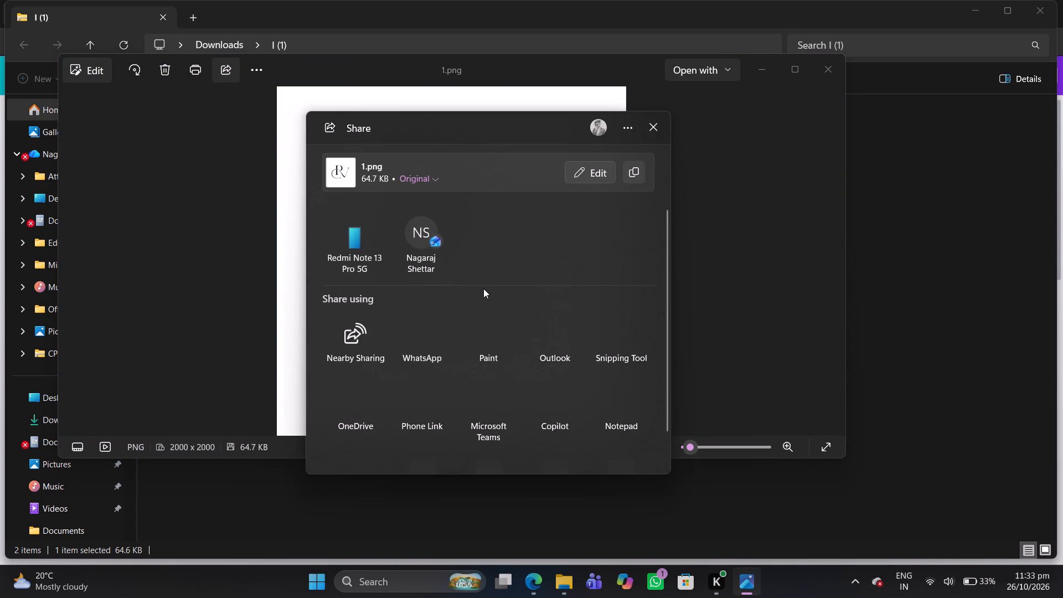
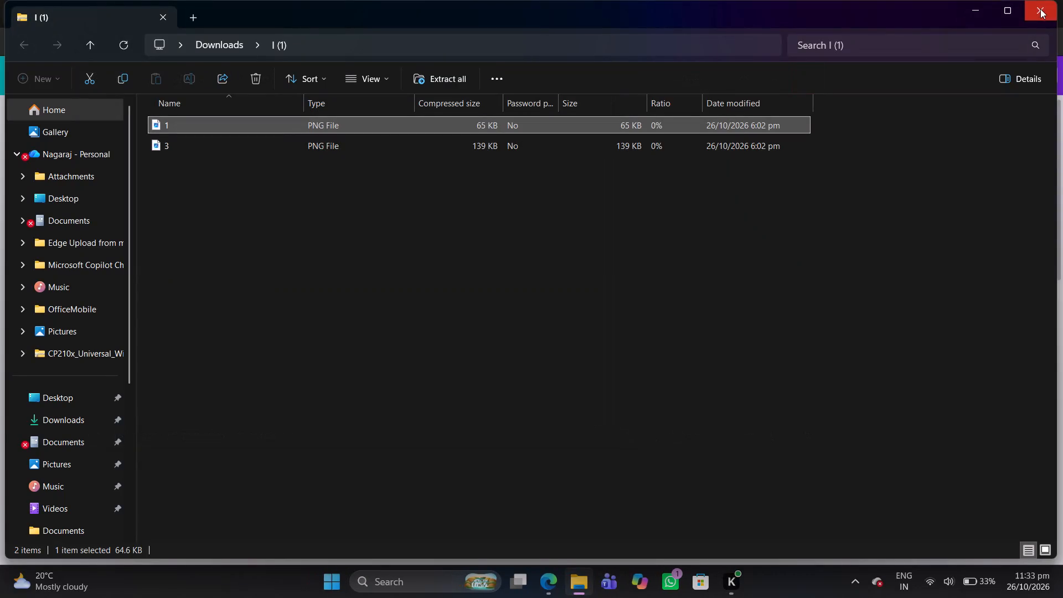
Return to the Canva design and download the earlier PNG export again using the lower completed-download notice.
left_click(1040, 9)
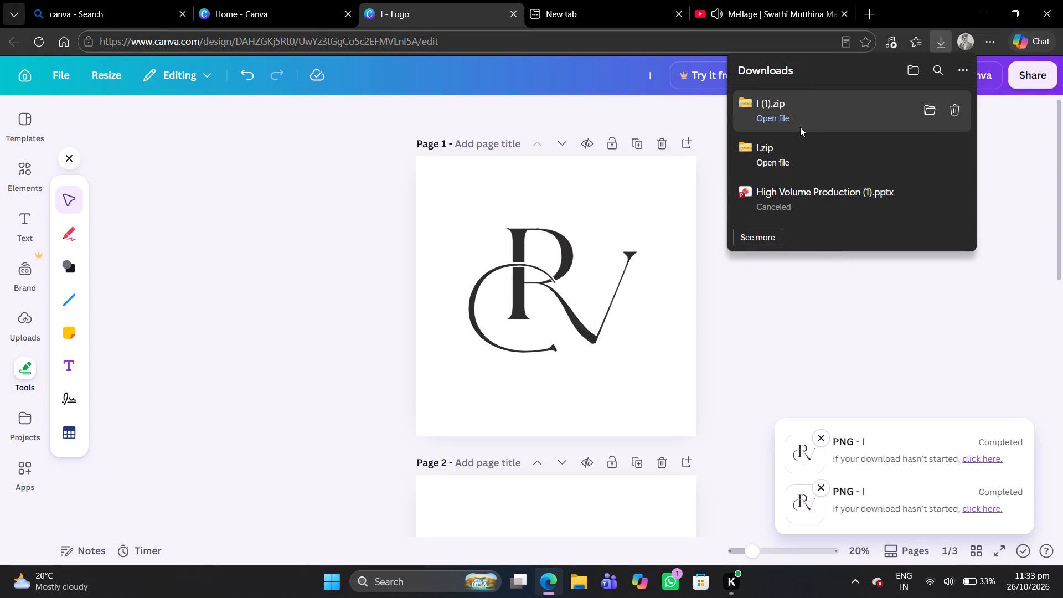
scroll(733, 304, "down", 4)
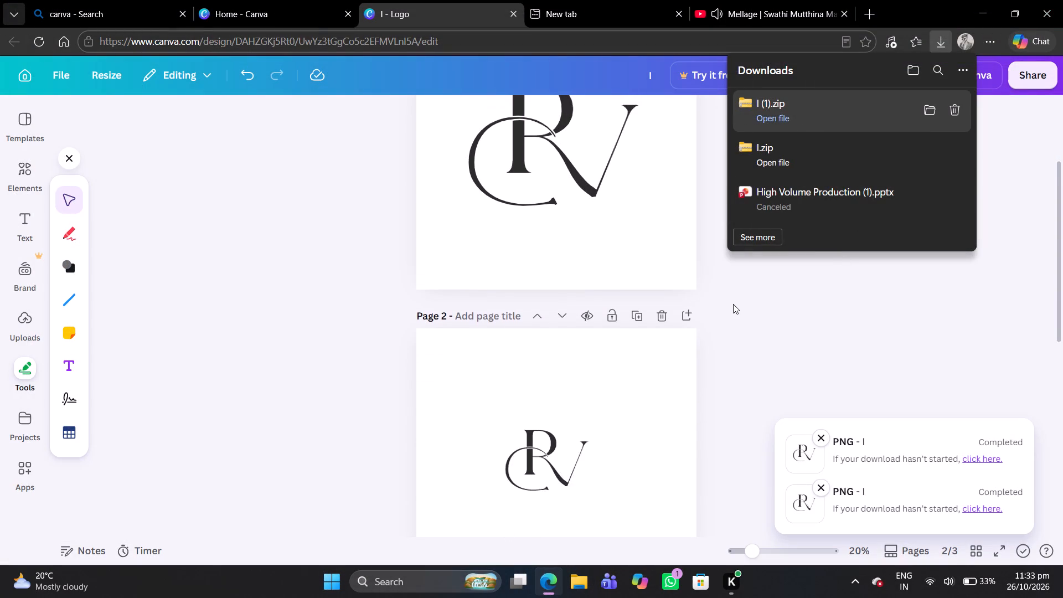
scroll(733, 304, "down", 1)
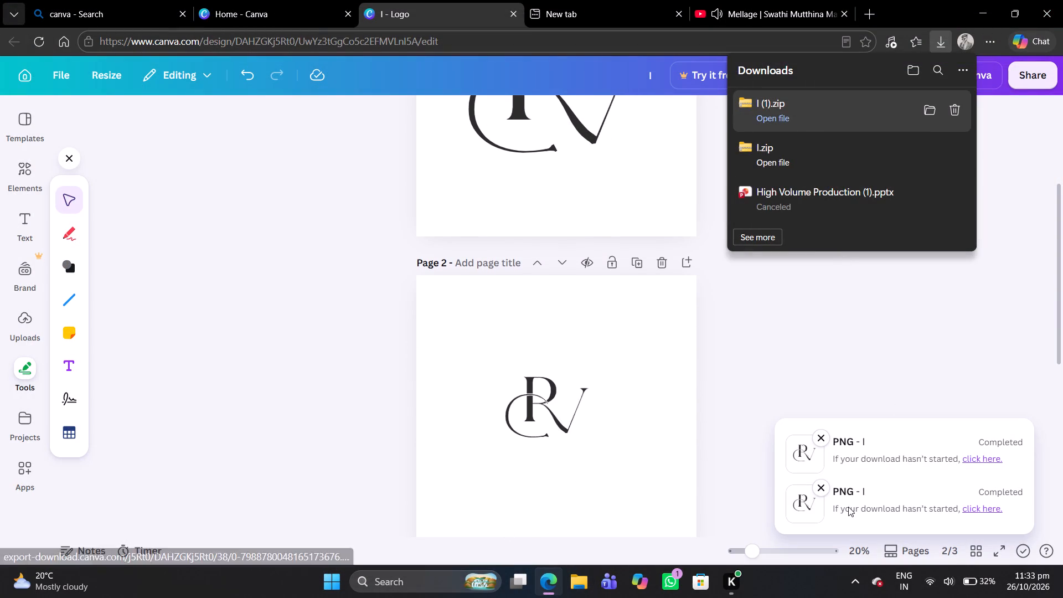
left_click(978, 509)
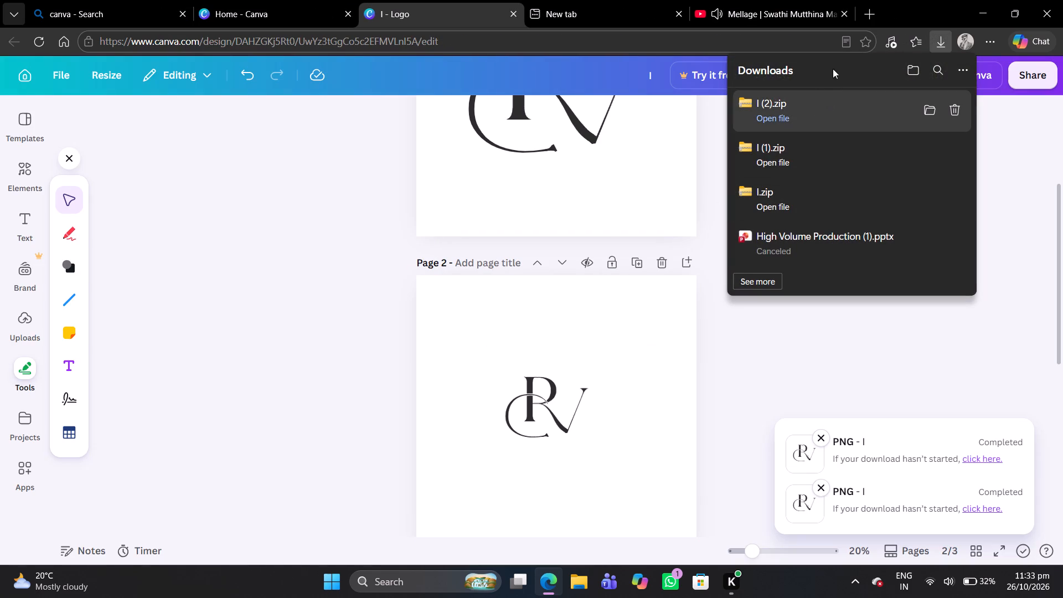
Open the newly downloaded archive I (2).zip and view 2.png, the exported page of separate letters.
double_click(809, 109)
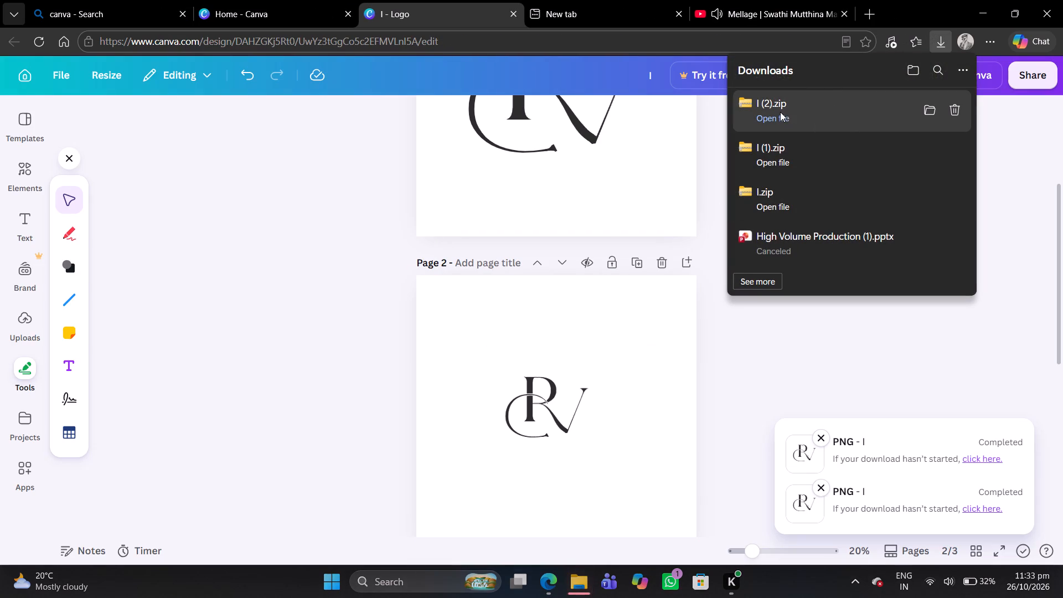
left_click(830, 114)
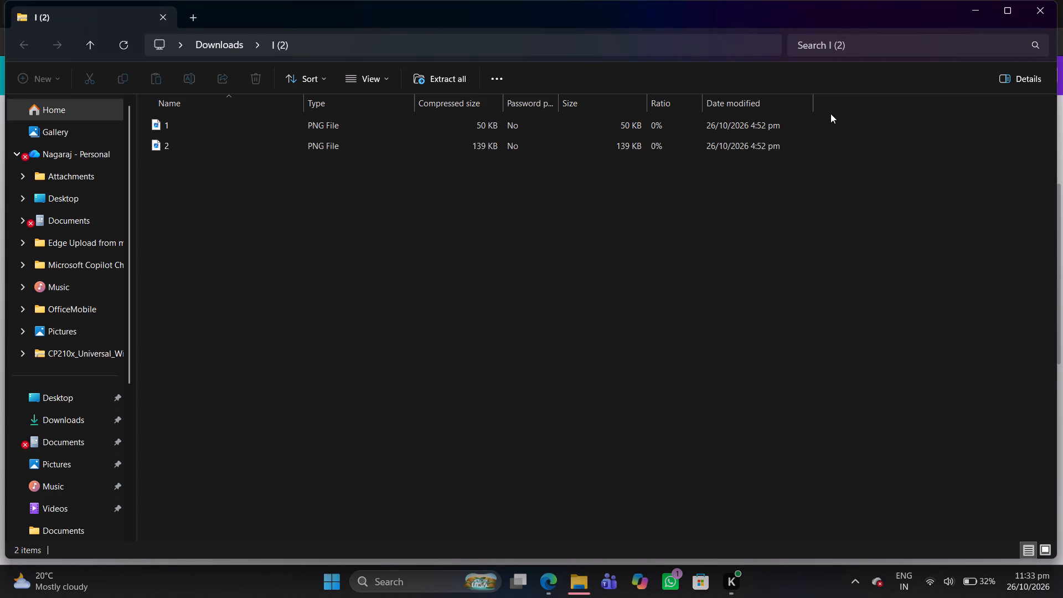
double_click(290, 143)
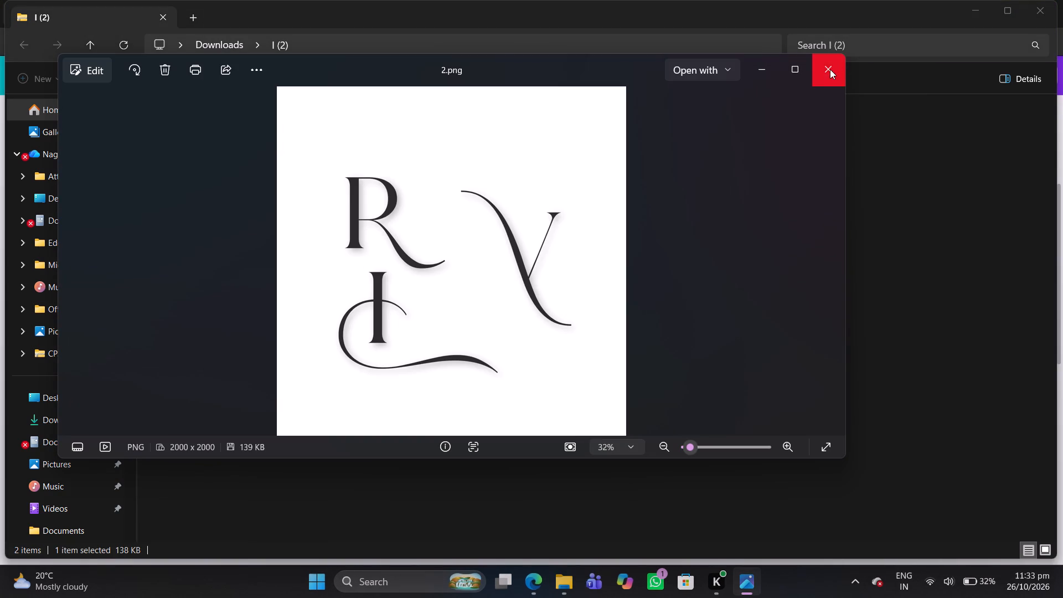
left_click(830, 69)
View the monogram image 1.png from the archive I (2).zip and reopen it for another check.
double_click(273, 127)
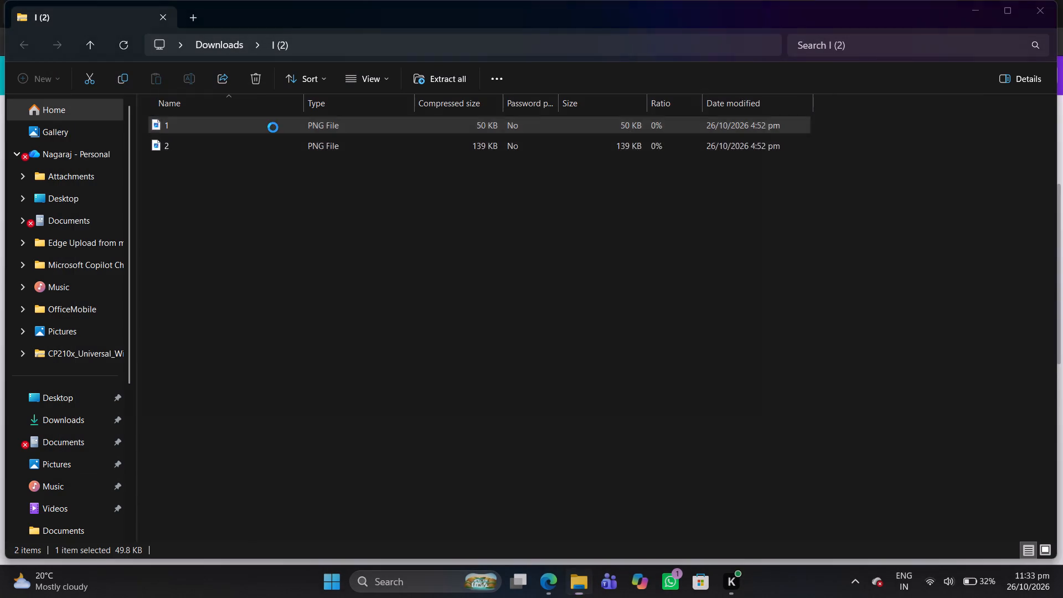
scroll(481, 285, "down", 3, "ctrl")
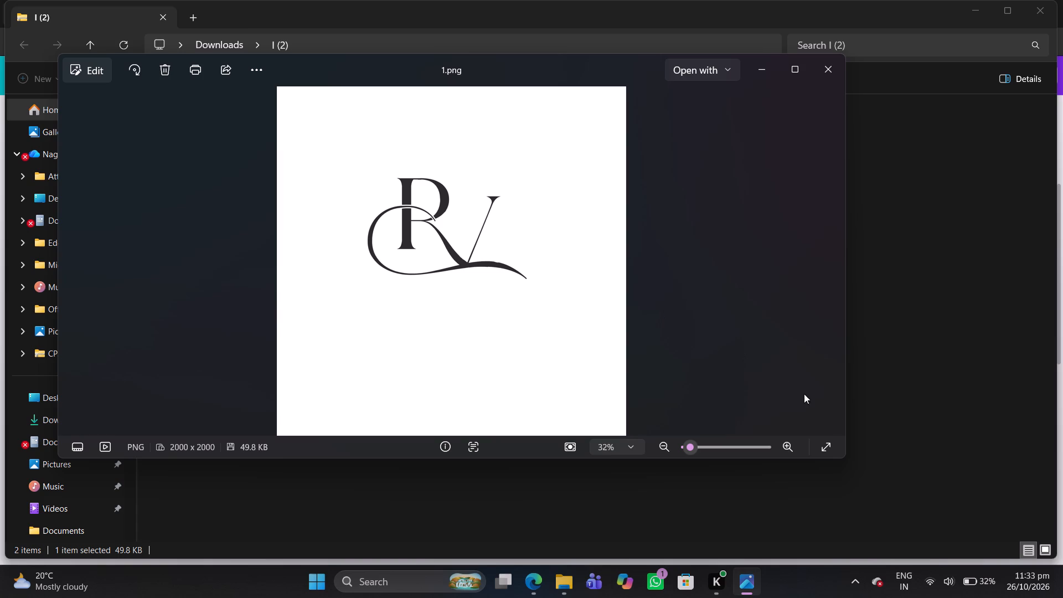
left_click(834, 69)
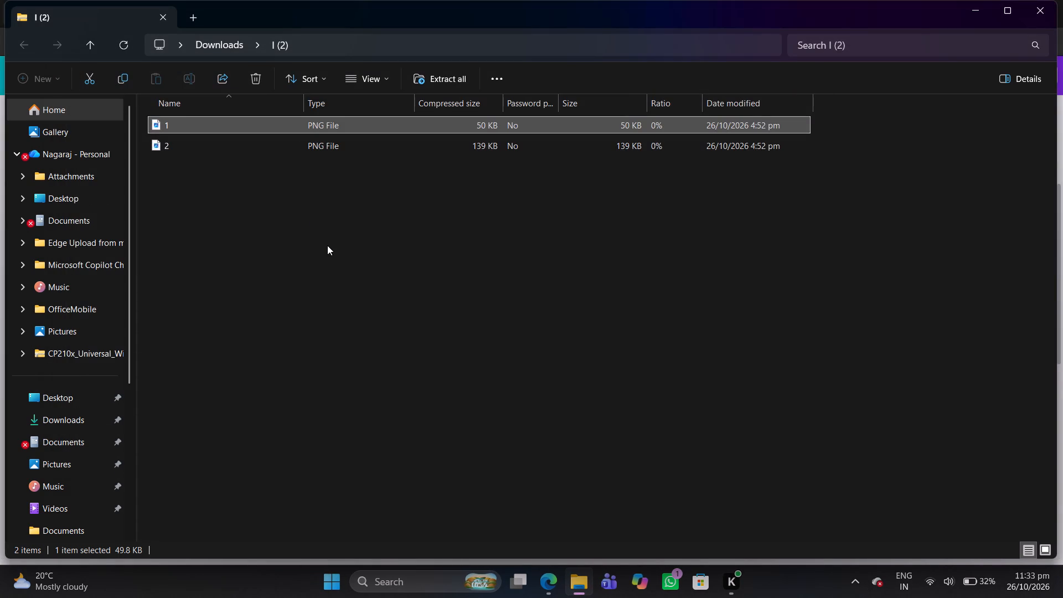
left_click(286, 120)
double_click(286, 120)
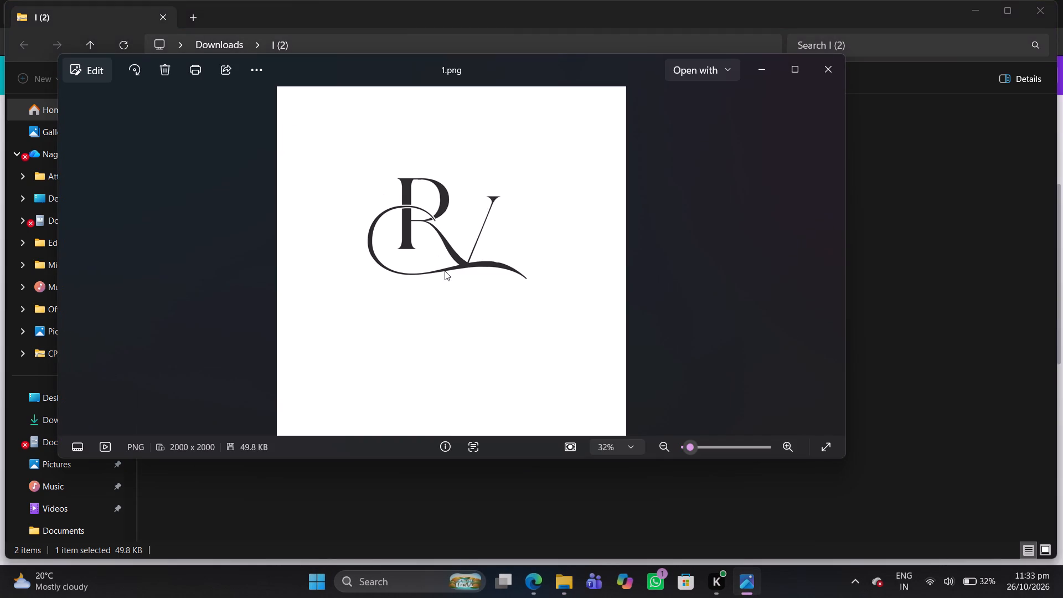
Close the 1.png preview and the I (2) archive window, and dismiss the downloads list over the Canva logo design.
left_click(828, 80)
left_click(1031, 7)
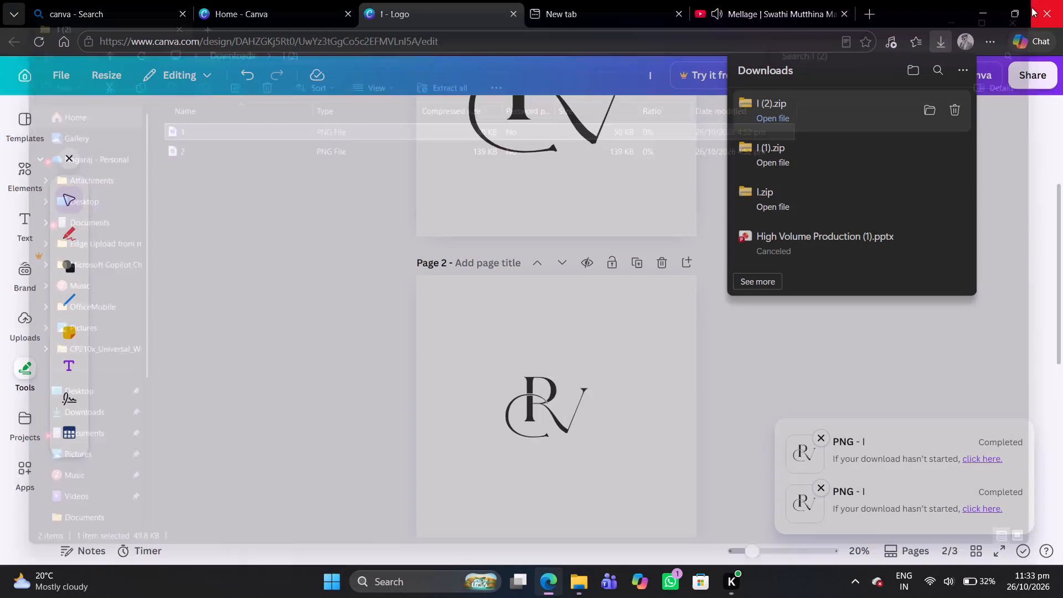
left_click(752, 349)
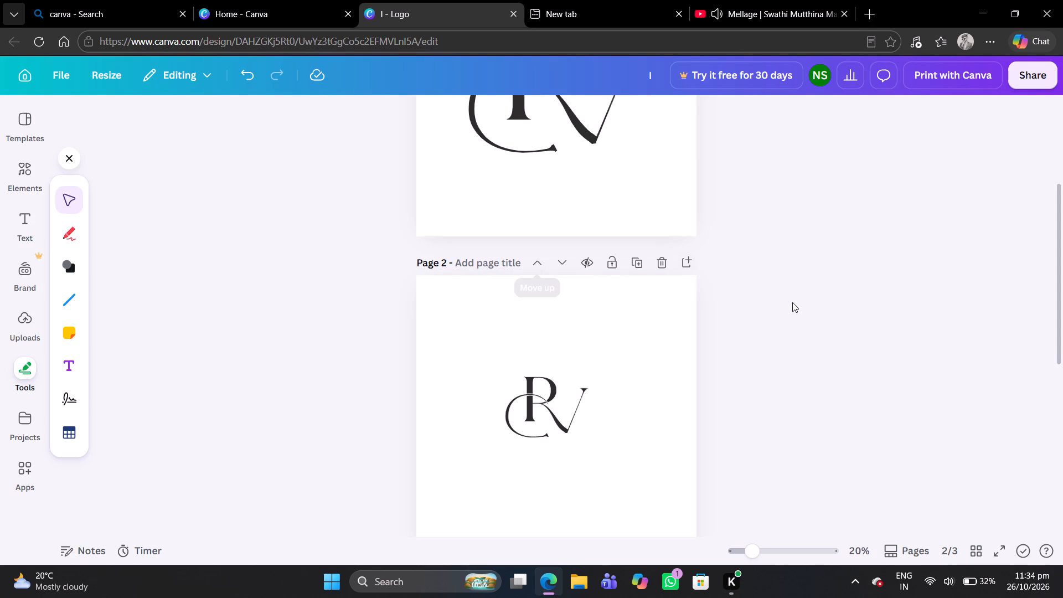
Go back to page 1 of the logo design and open its WhatsApp sharing option.
scroll(792, 302, "down", 1)
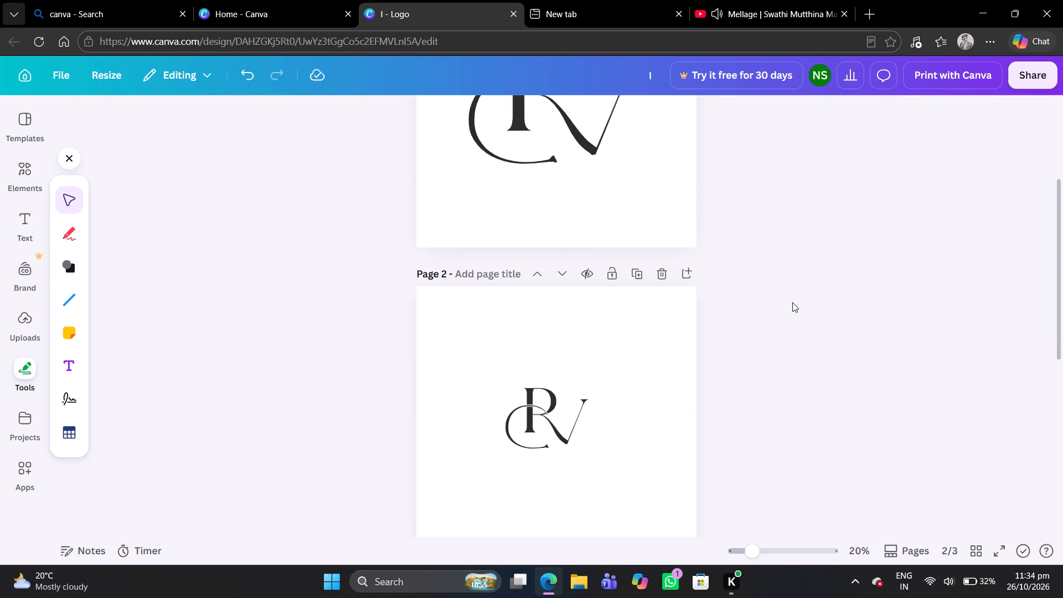
scroll(792, 302, "down", 2)
scroll(792, 302, "up", 2)
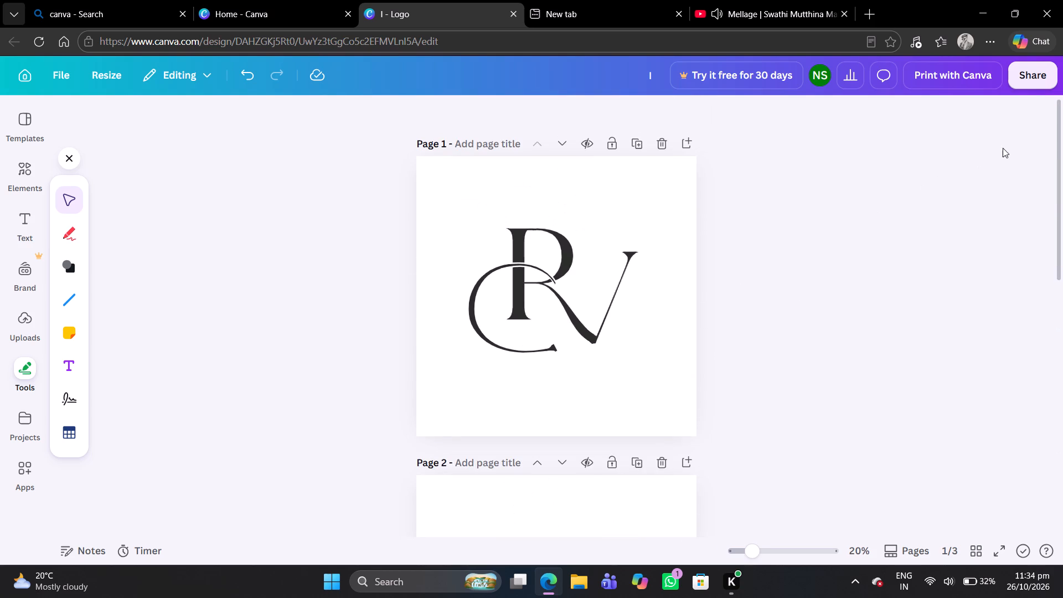
left_click(1031, 73)
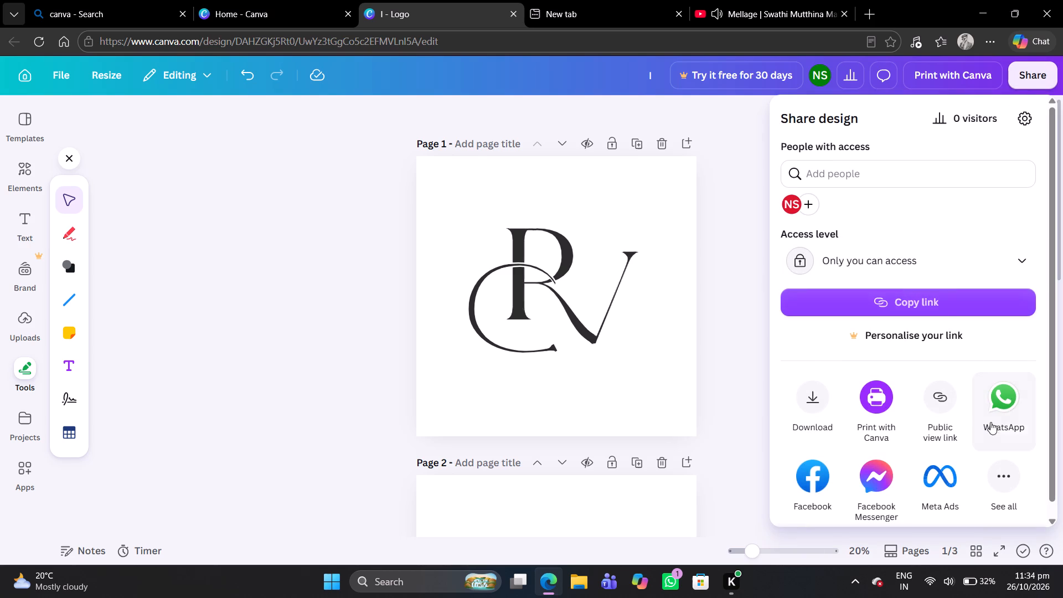
left_click(1006, 394)
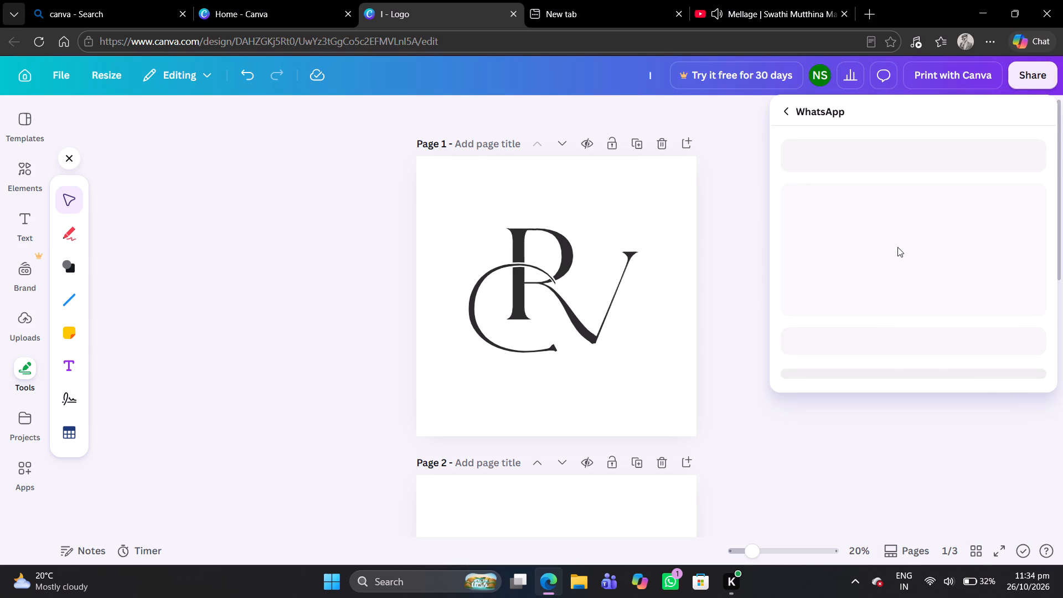
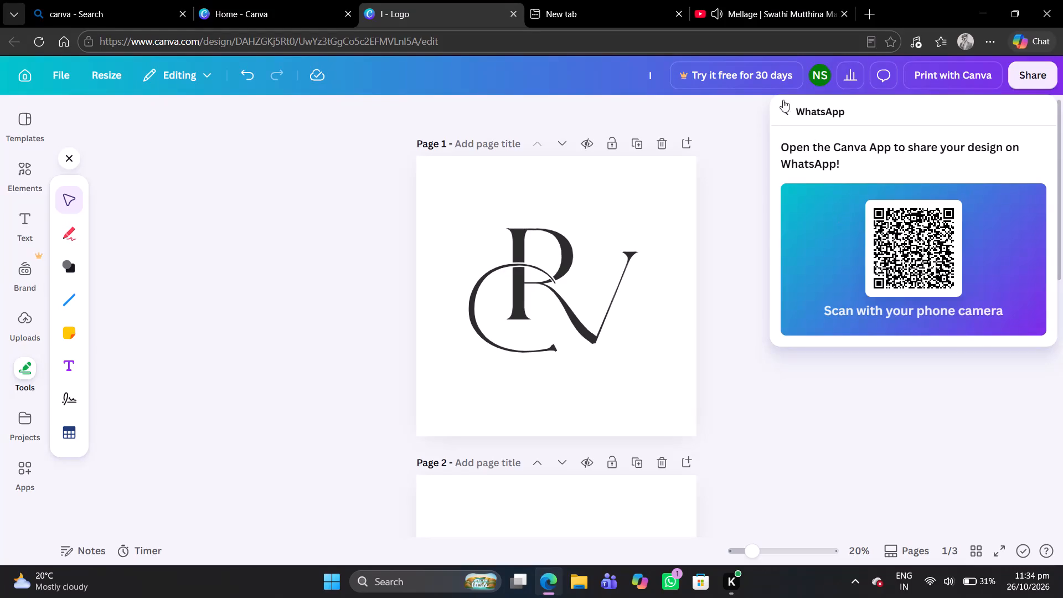
Leave the WhatsApp sharing options and move page 2 above page 1 in the logo design.
left_click(792, 117)
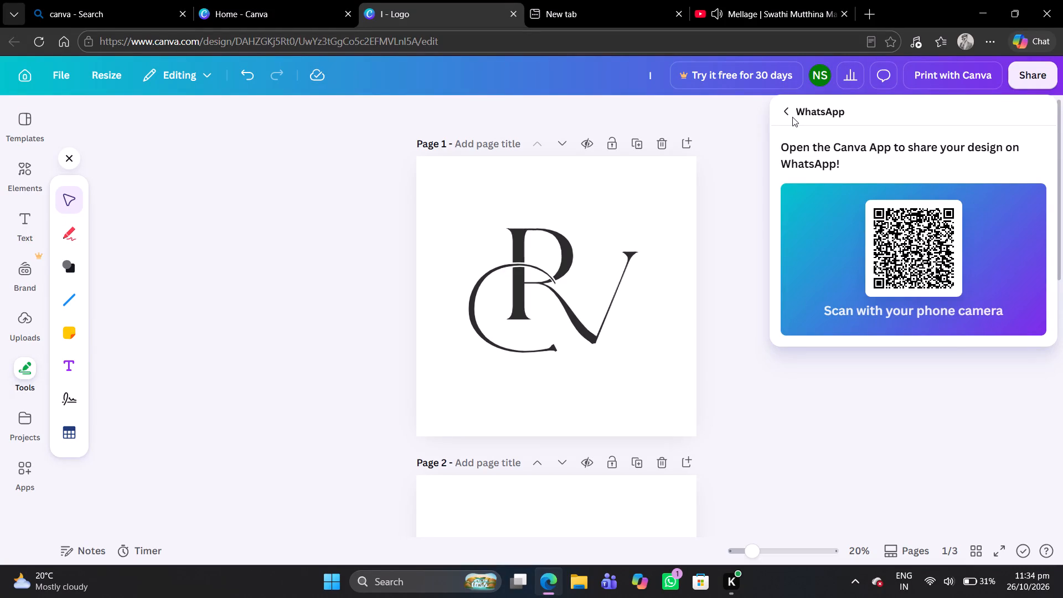
left_click(786, 110)
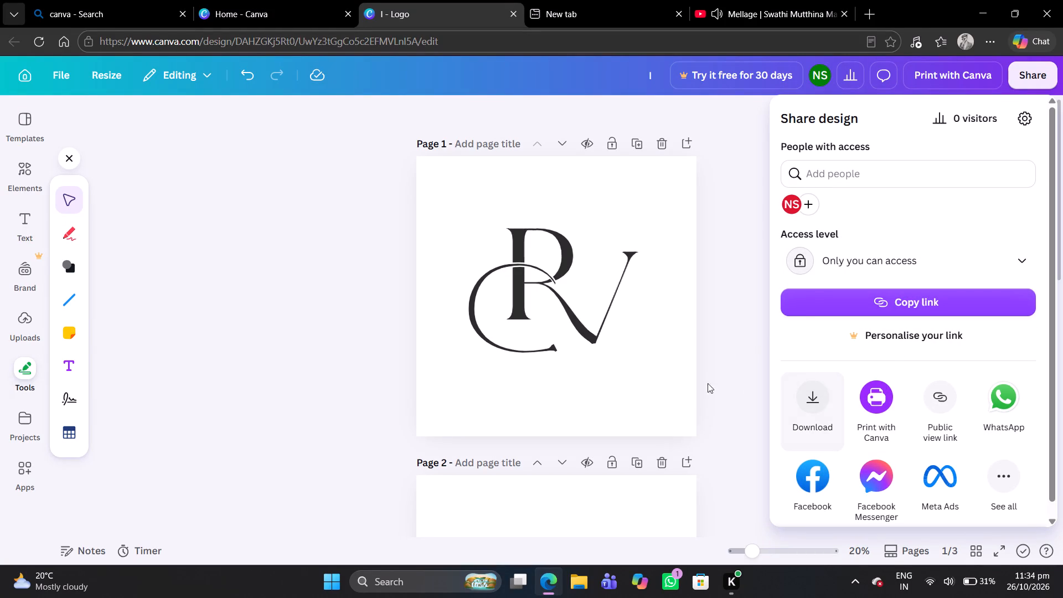
left_click(535, 462)
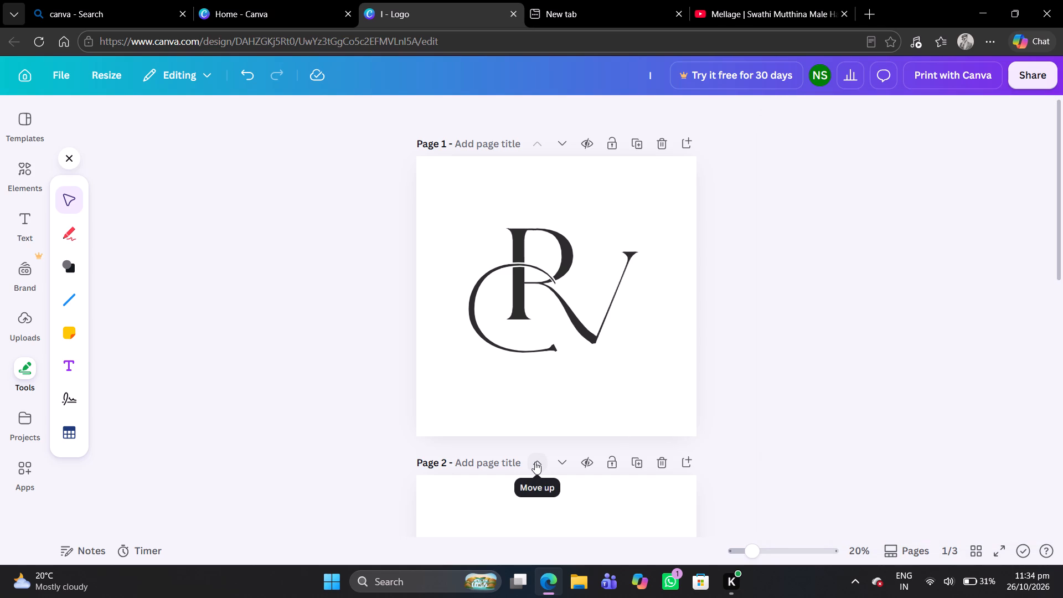
left_click(535, 462)
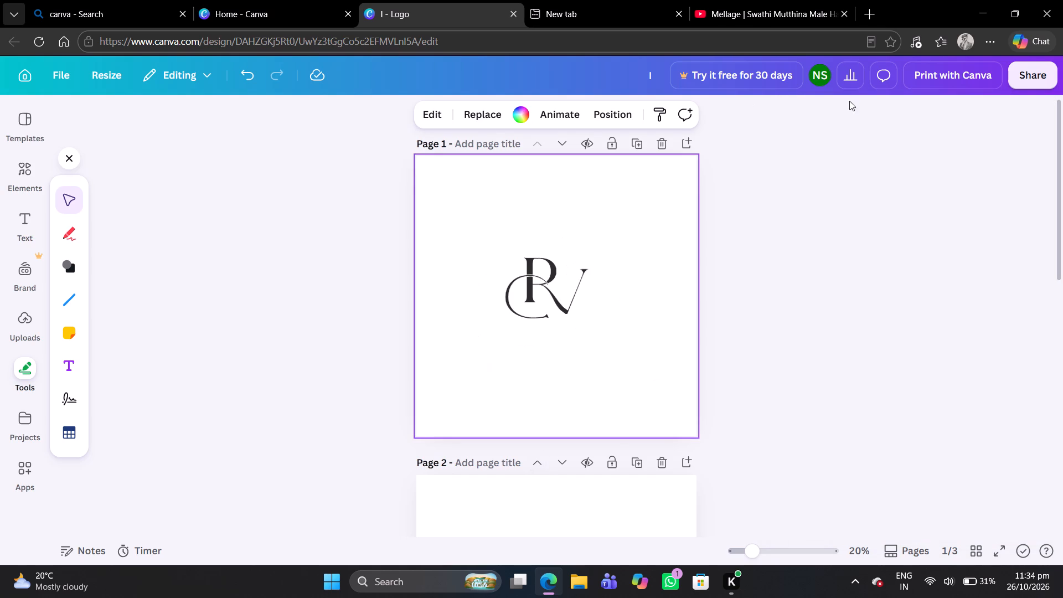
Download pages 2–3 of the design as high-quality PNG images at 2,000 × 2,000 px.
left_click(1030, 70)
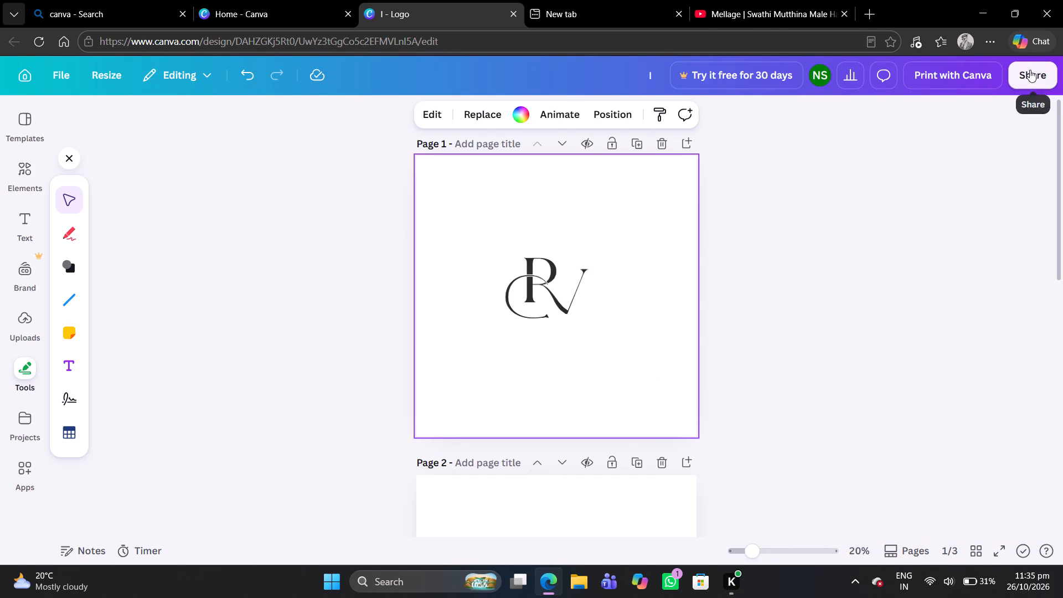
left_click(814, 420)
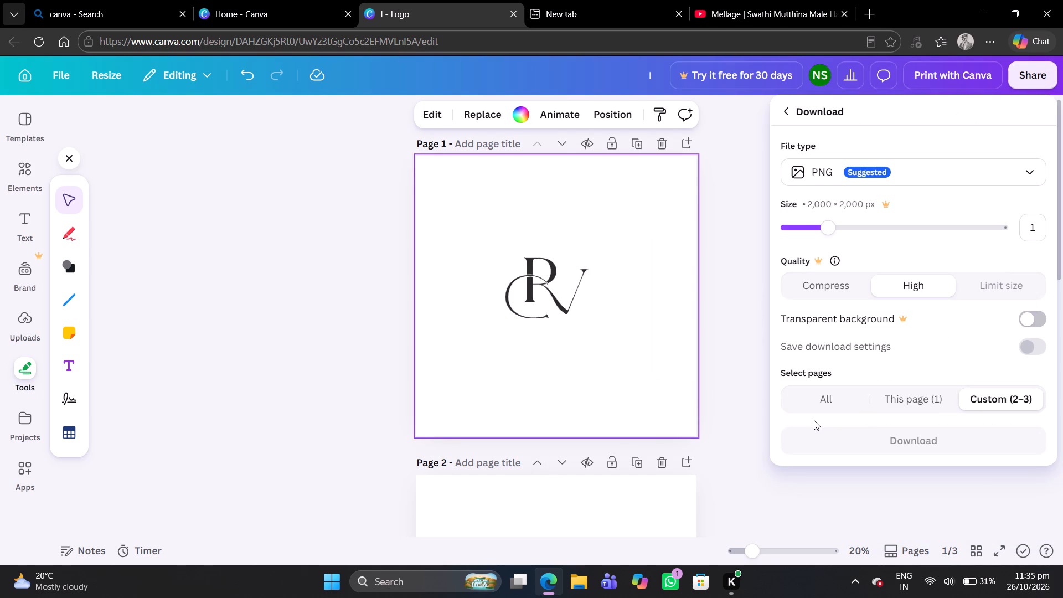
left_click(892, 437)
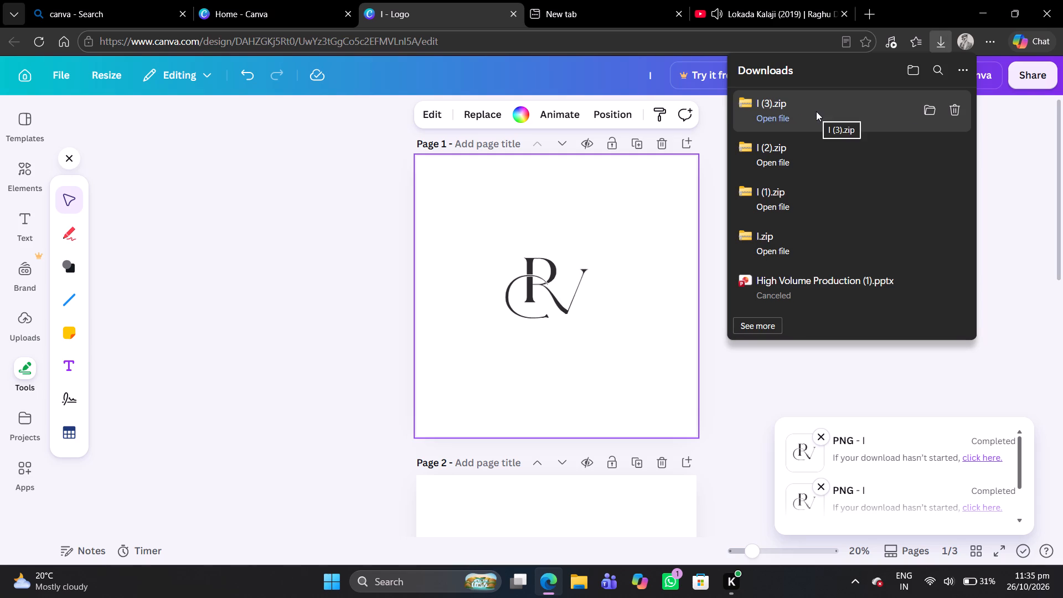
Open the newly downloaded archive I (3).zip.
left_click(801, 104)
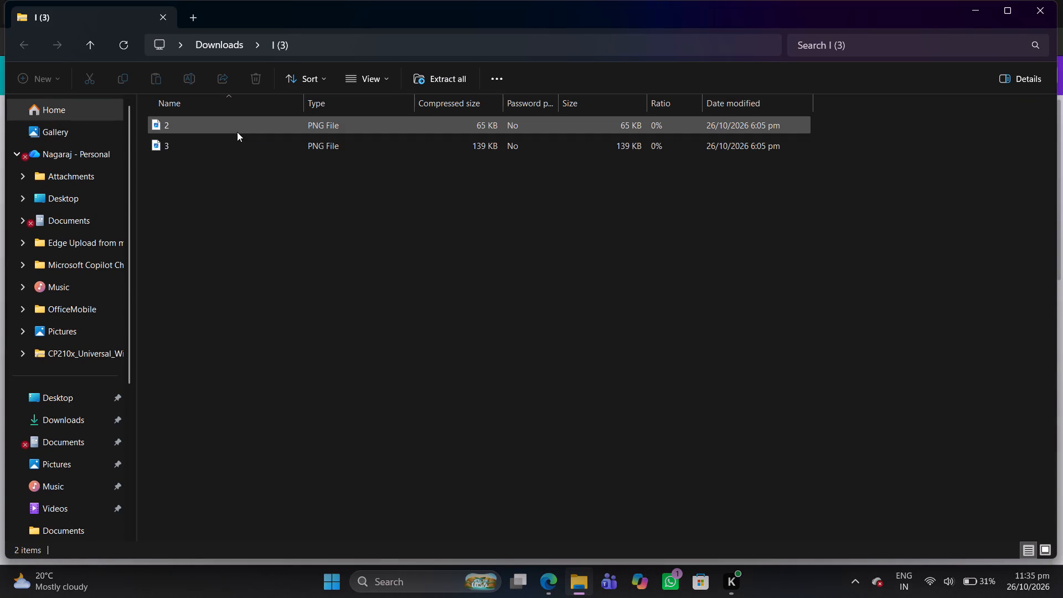
View both exported images in I (3).zip, the monogram 2.png and the separate letters 3.png, and close the archive.
double_click(238, 130)
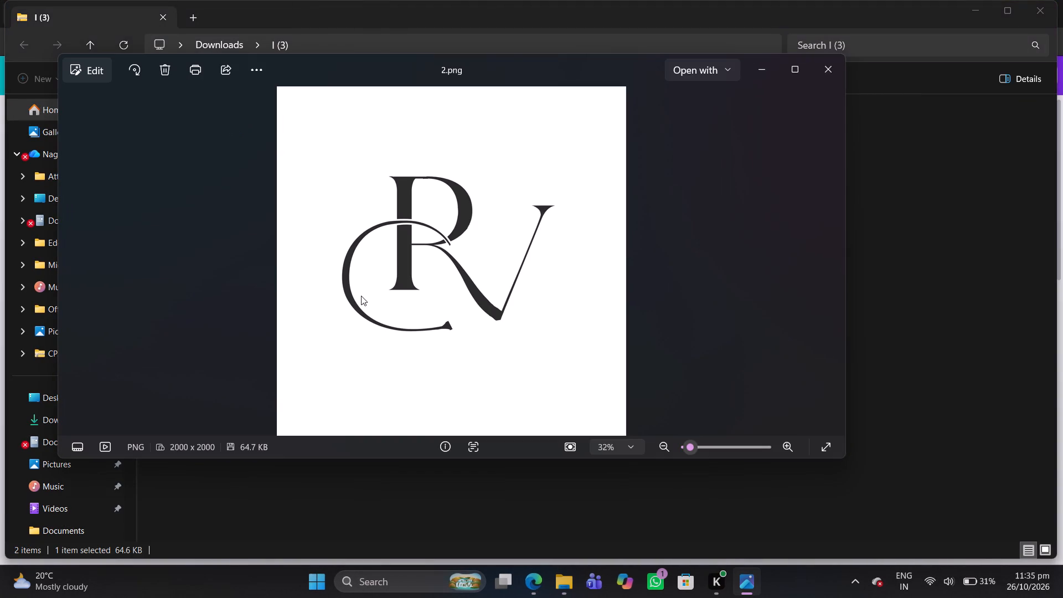
left_click(822, 70)
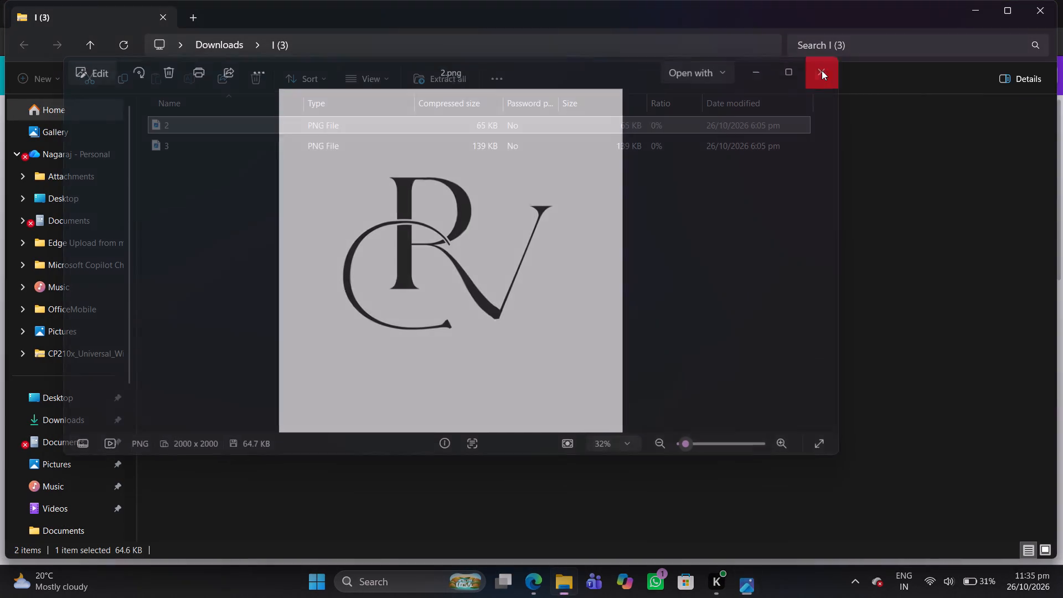
double_click(301, 151)
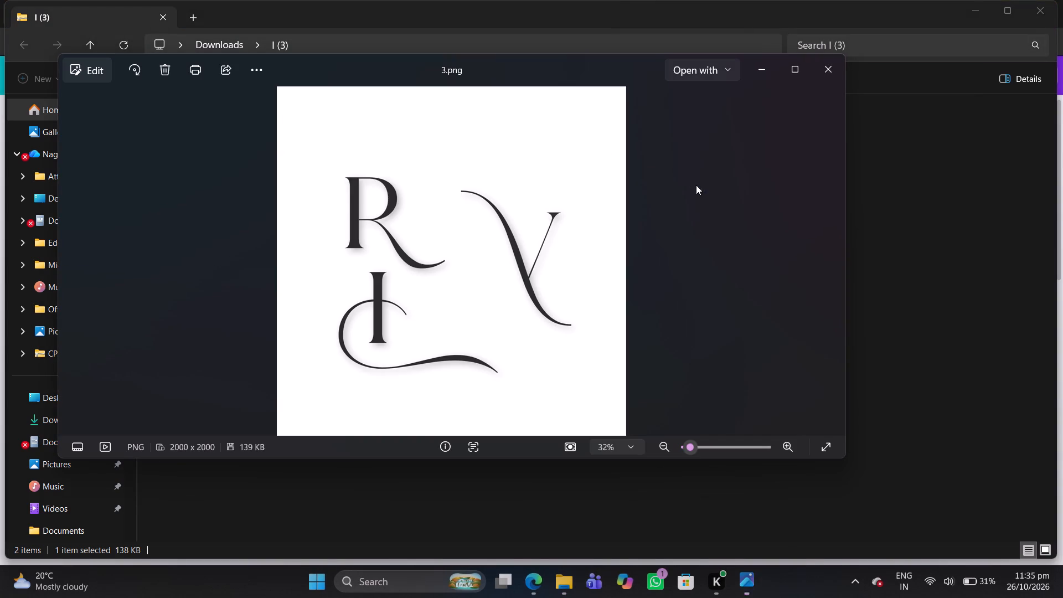
left_click(830, 71)
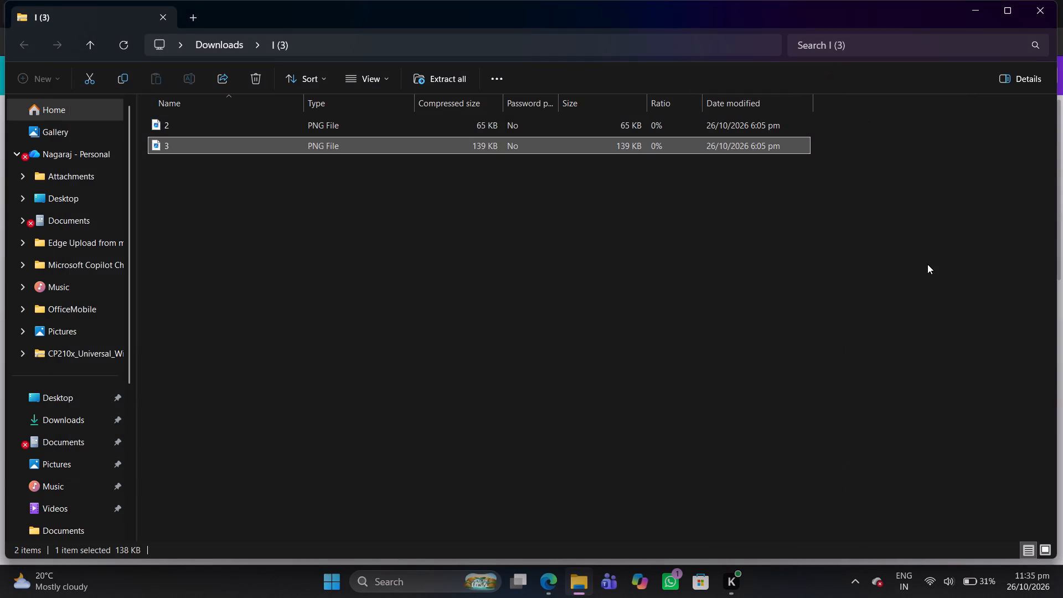
left_click(927, 264)
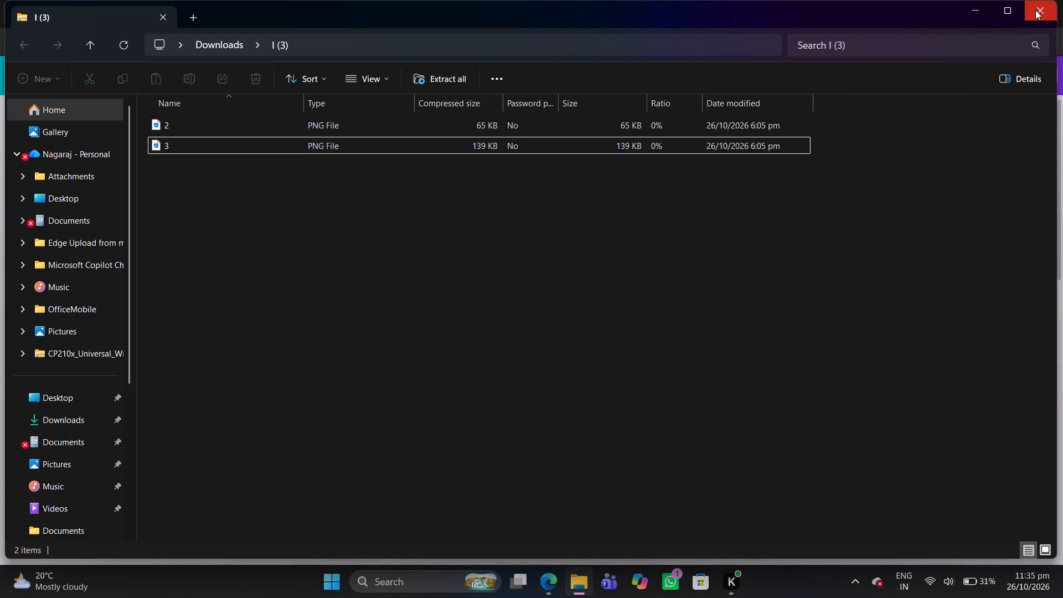
left_click(1035, 10)
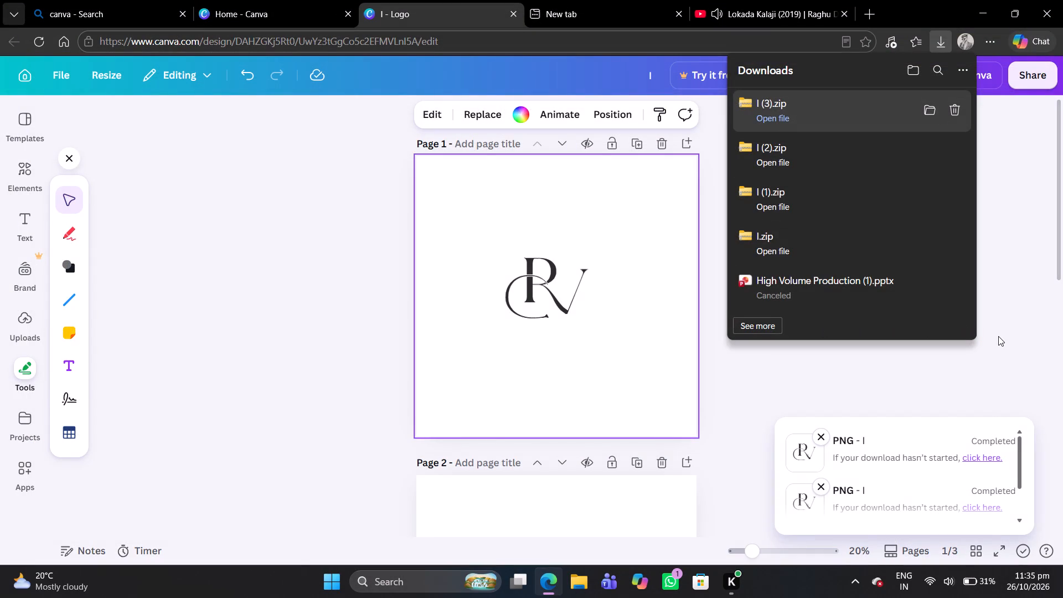
Back in the Canva design, dismiss the downloads list and examine the small and large monograms on pages 1 and 2.
left_click(998, 337)
scroll(998, 337, "down", 3, "ctrl")
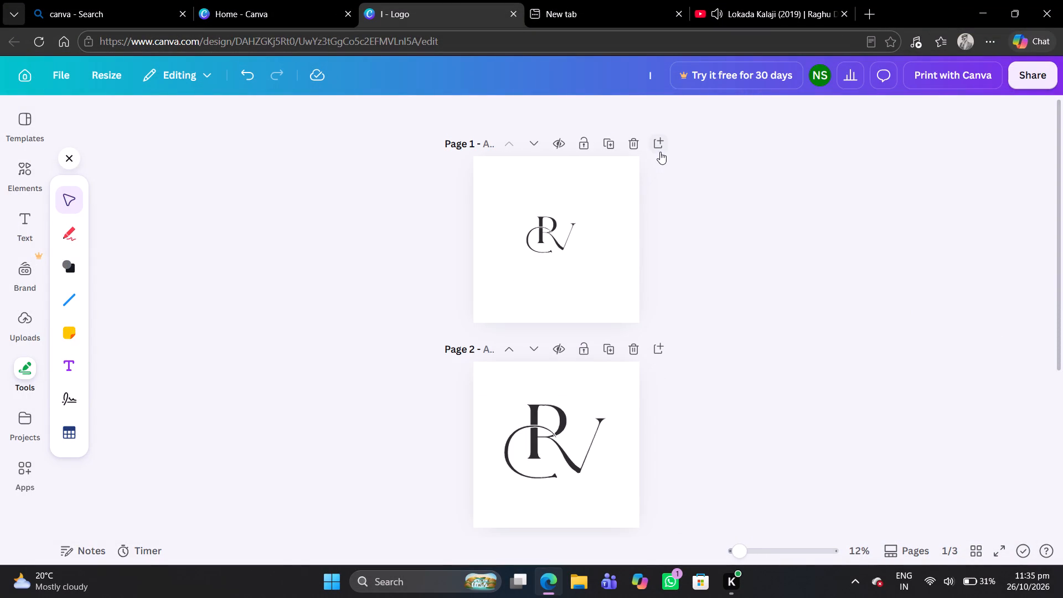
left_click(875, 245)
scroll(875, 245, "up", 8, "ctrl")
scroll(875, 245, "down", 5, "ctrl")
left_click(705, 249)
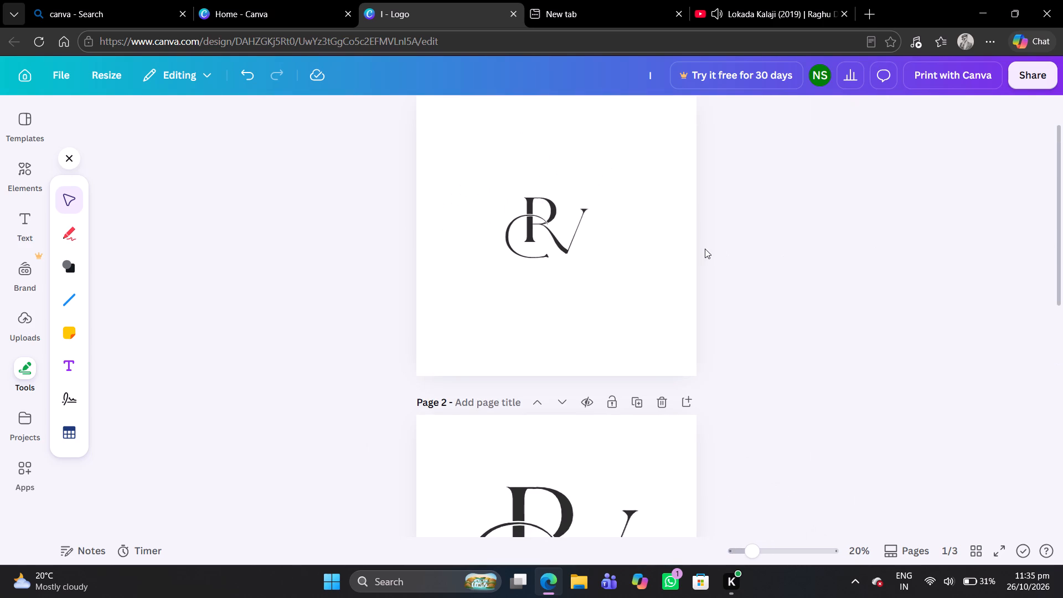
left_click(633, 245)
left_click(923, 298)
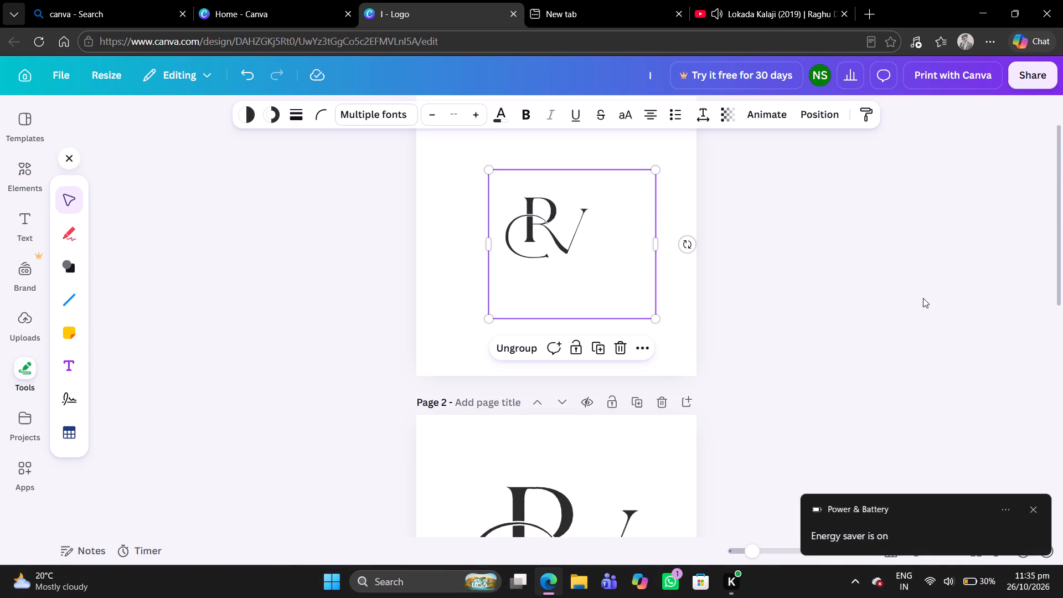